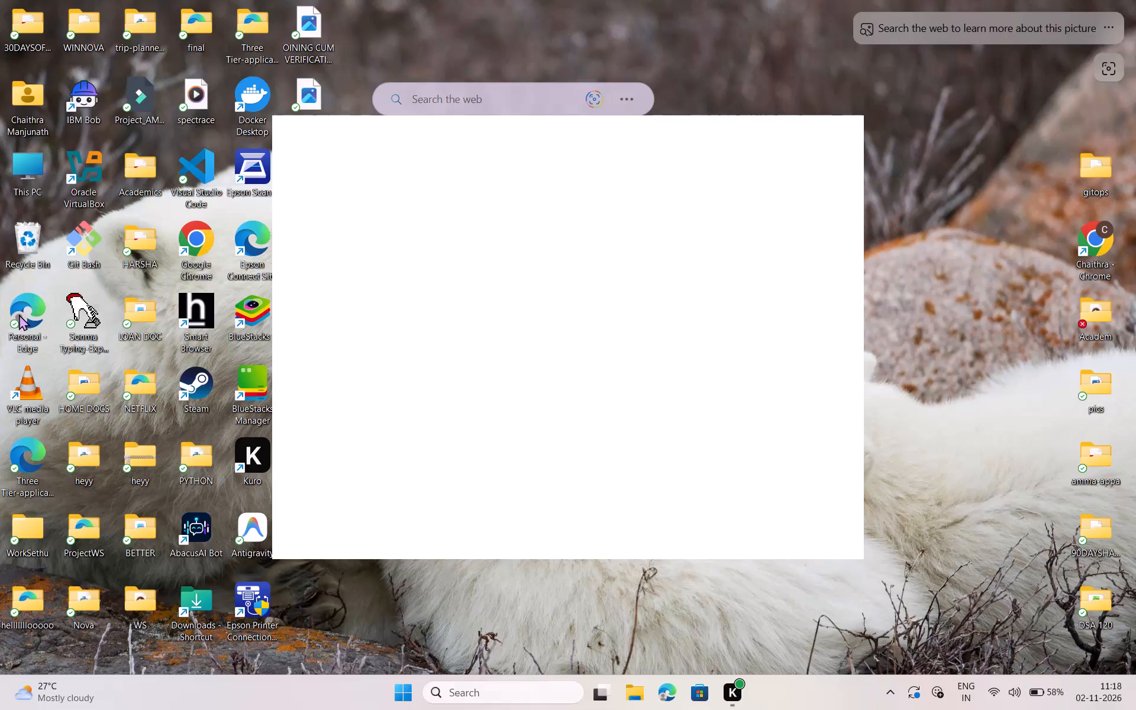
In Microsoft Edge, search the web for trading casa and open the Traders Casa website from the results.
triple_click(19, 314)
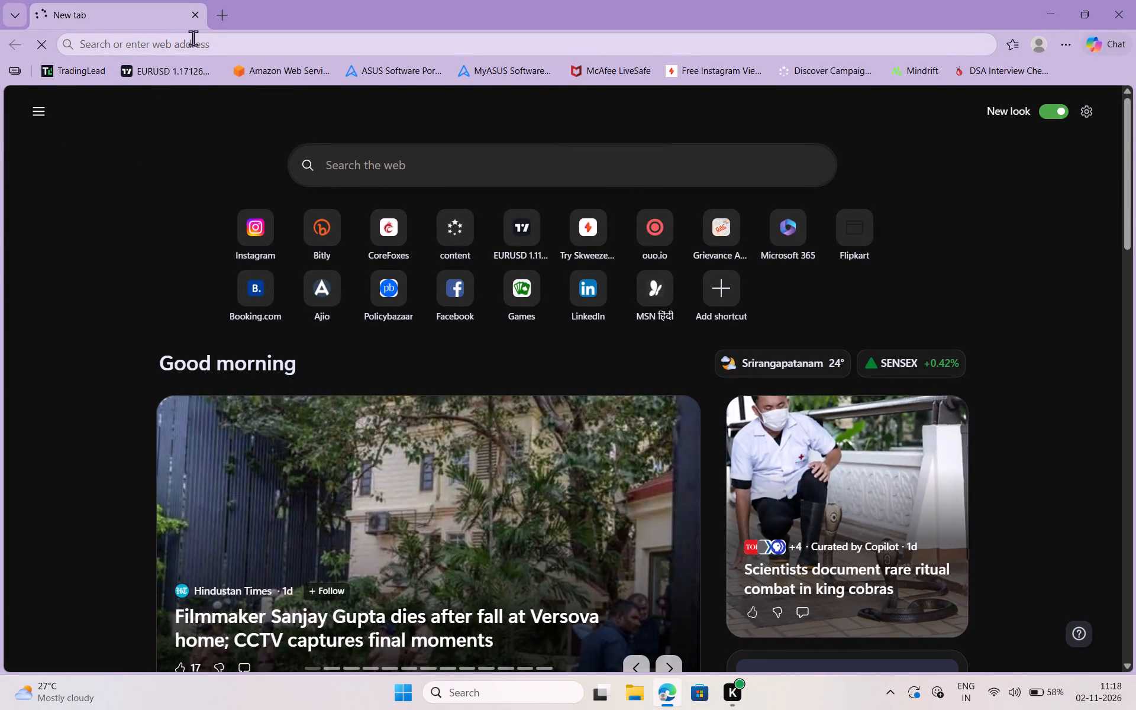
click(194, 44)
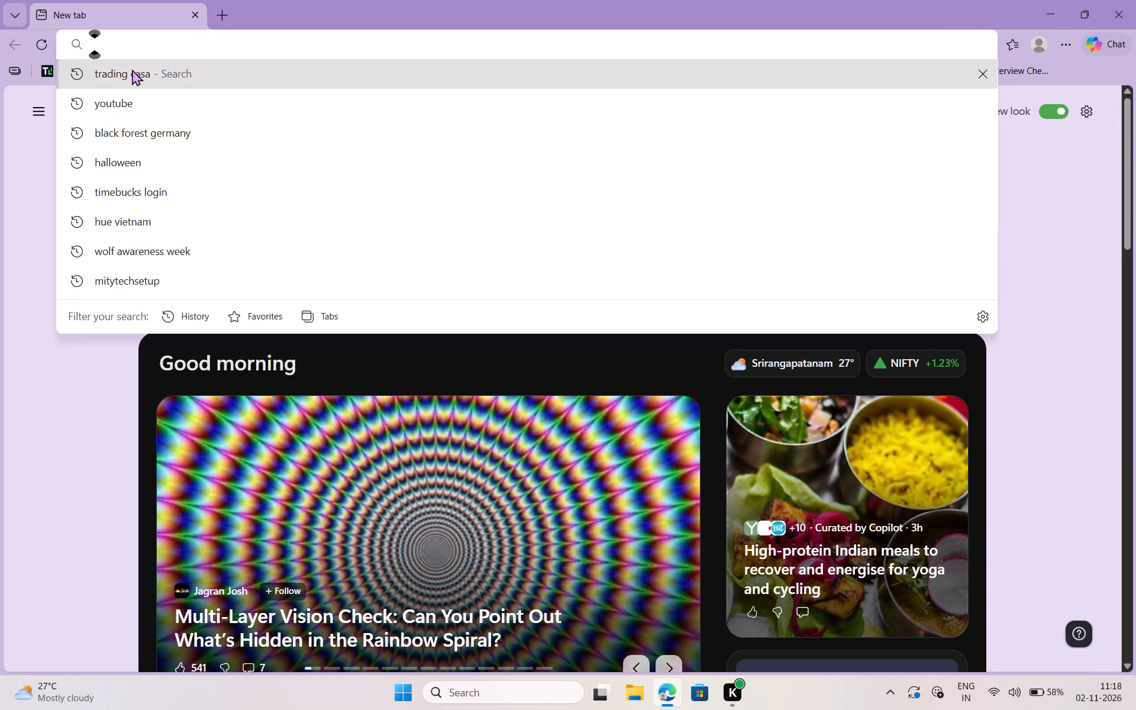
click(132, 69)
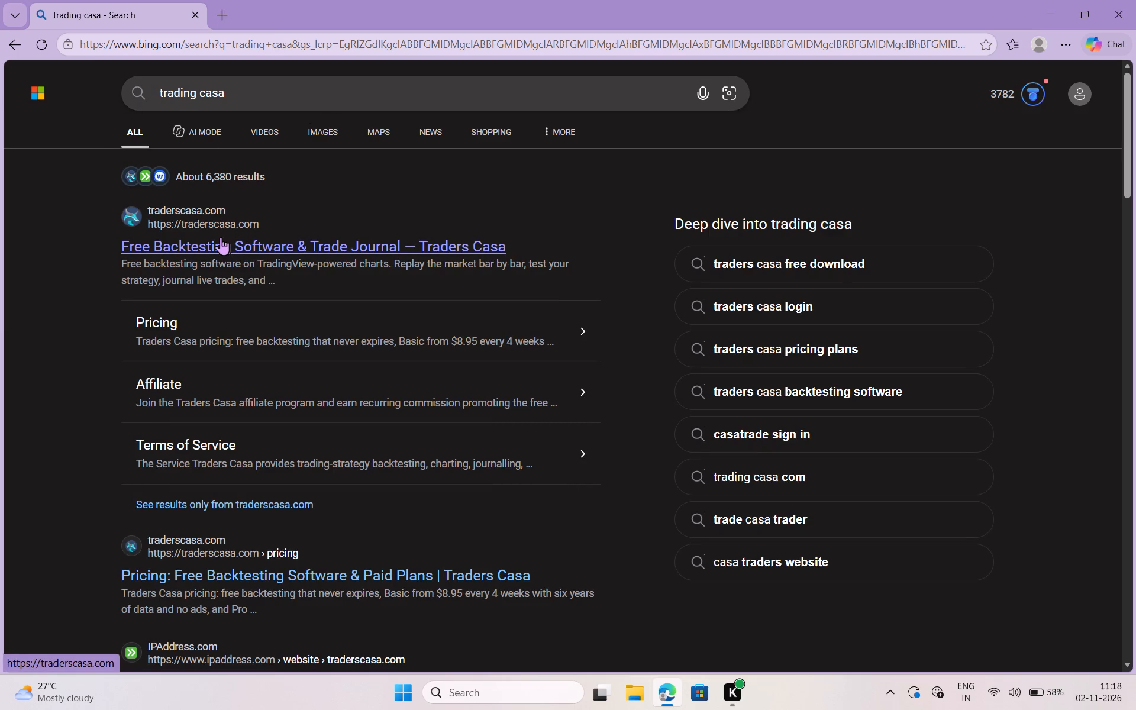
click(221, 237)
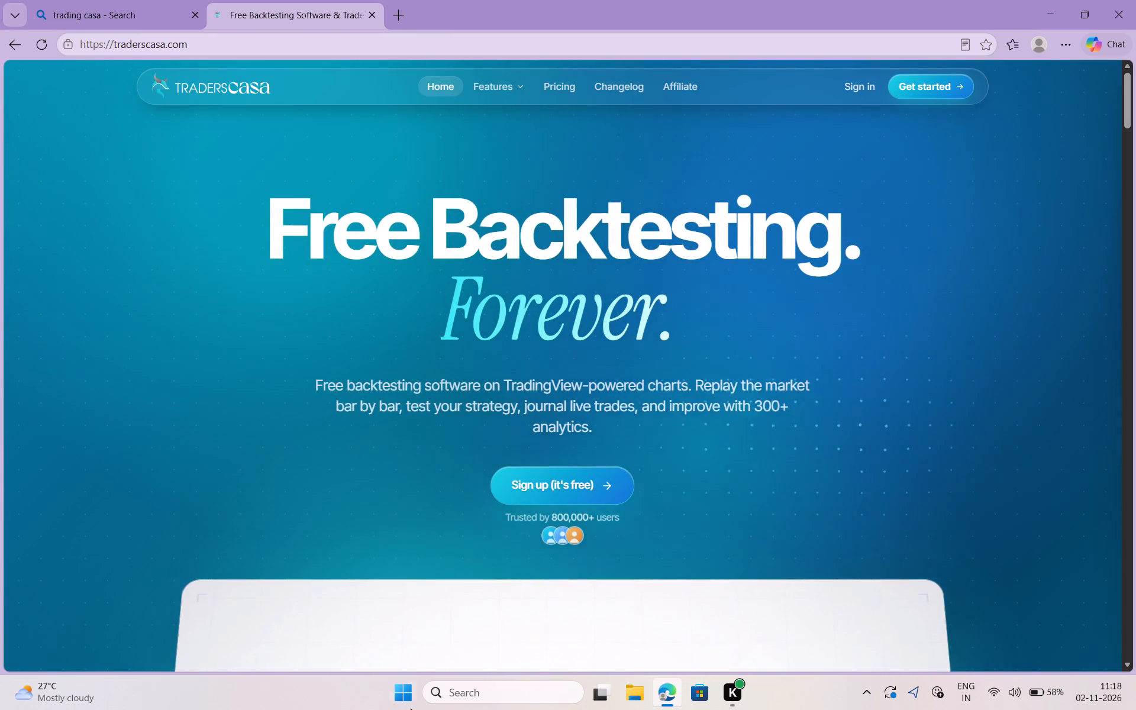
Enter the Traders Casa app from the free sign-up link and open the existing EUR/USD backtest session hdrfftgft.
click(602, 483)
triple_click(602, 483)
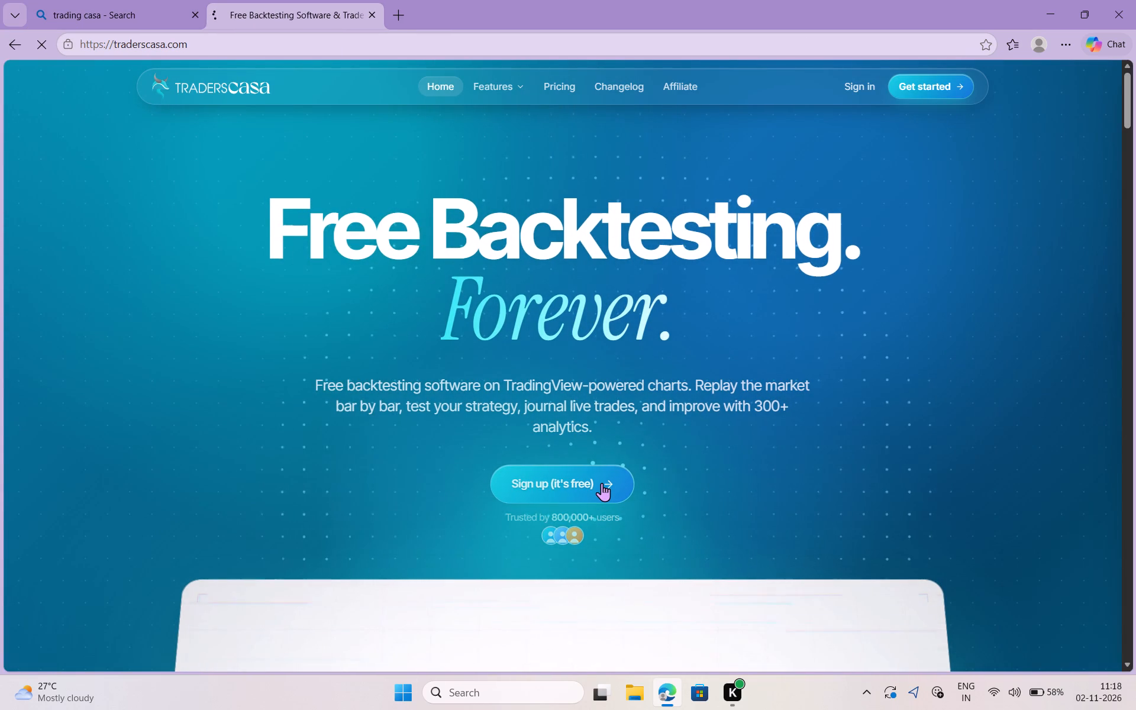
double_click(602, 483)
click(602, 483)
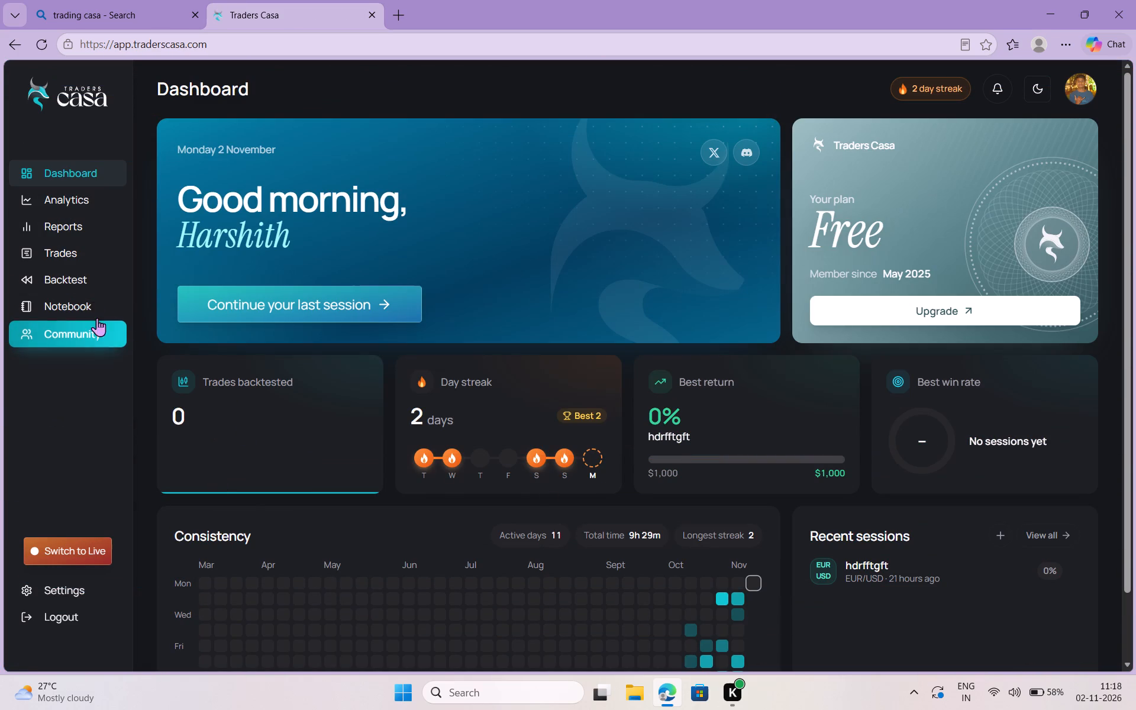
click(87, 279)
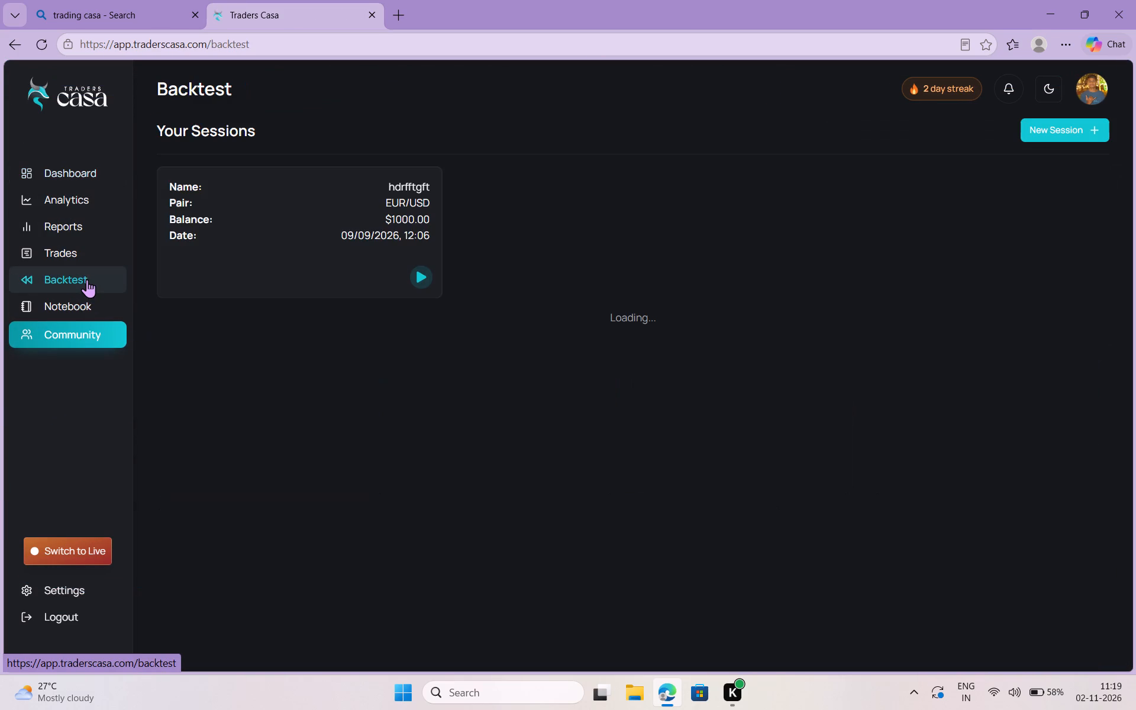
click(417, 269)
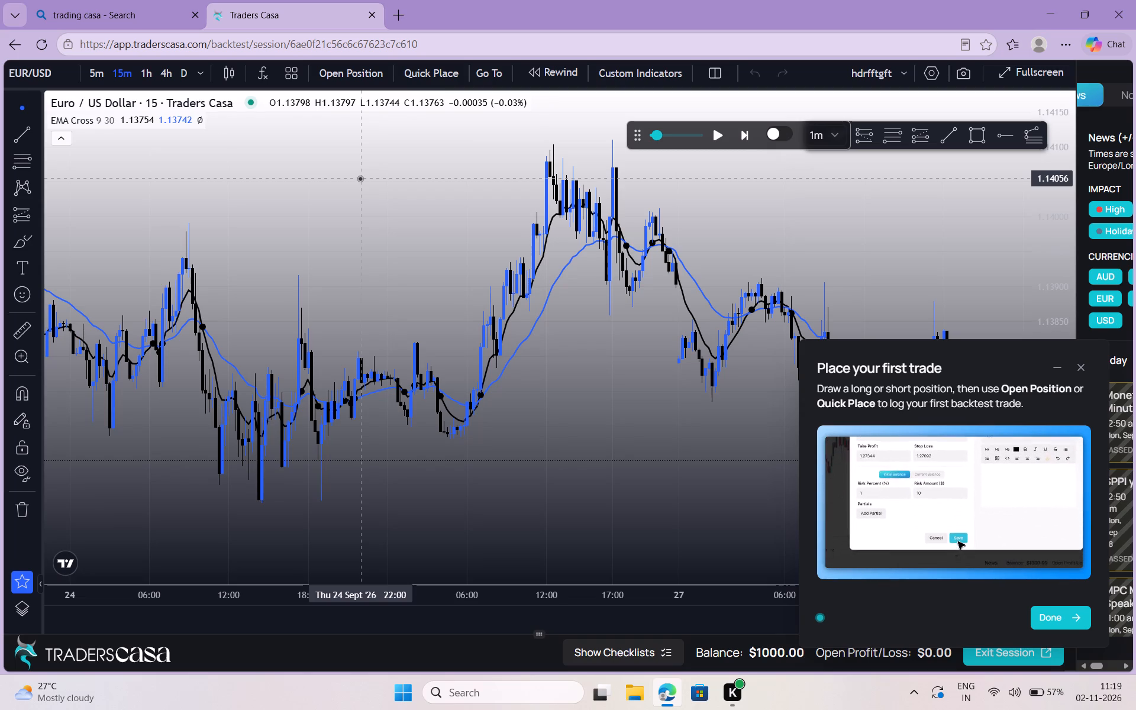
Set the time advanced per step to 10m and start the EUR/USD replay from the latest candle.
drag(404, 273, 364, 284)
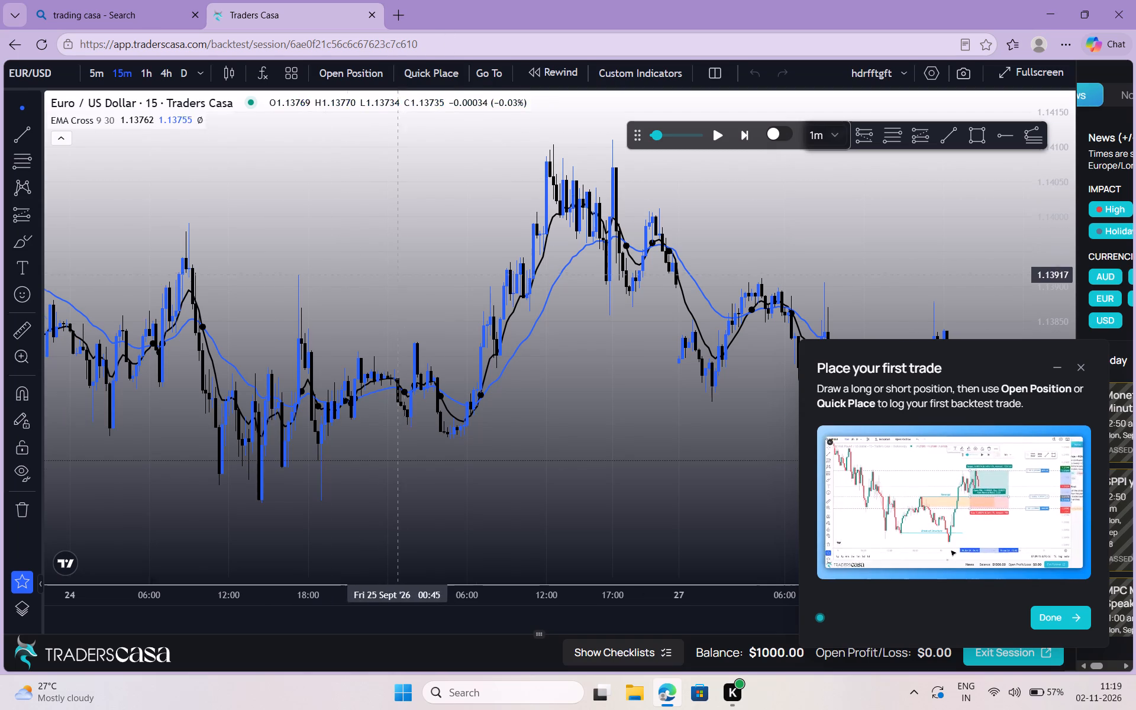
drag(364, 284, 0, 389)
drag(282, 369, 3, 339)
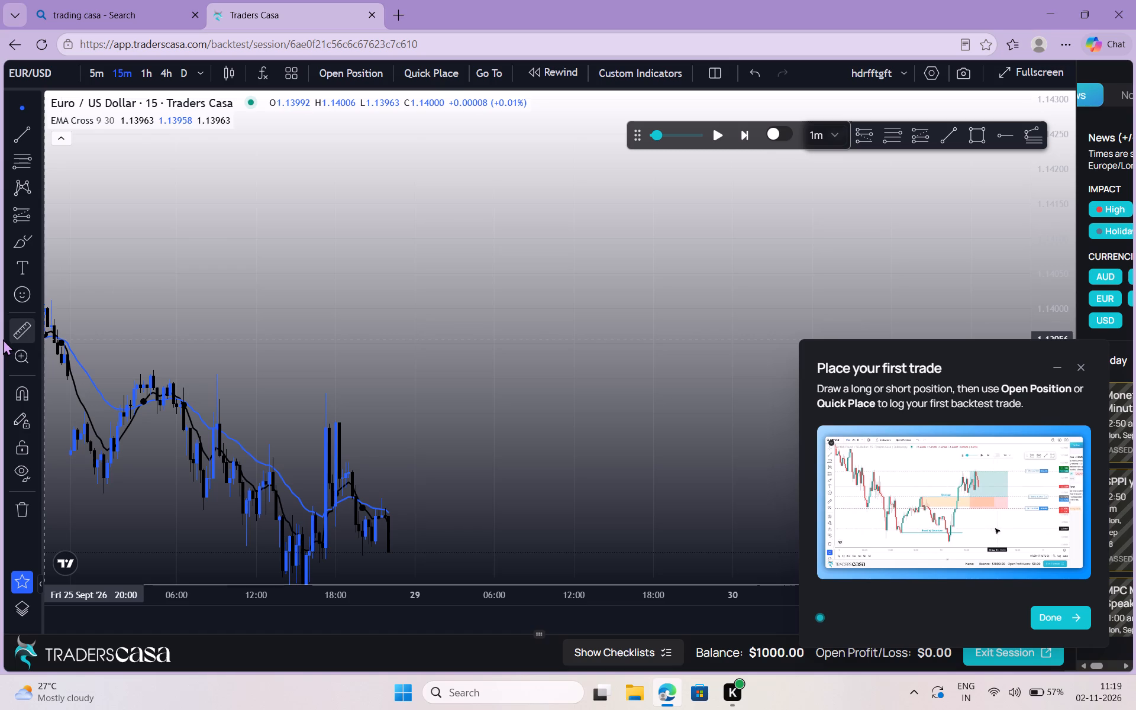
drag(209, 382, 67, 131)
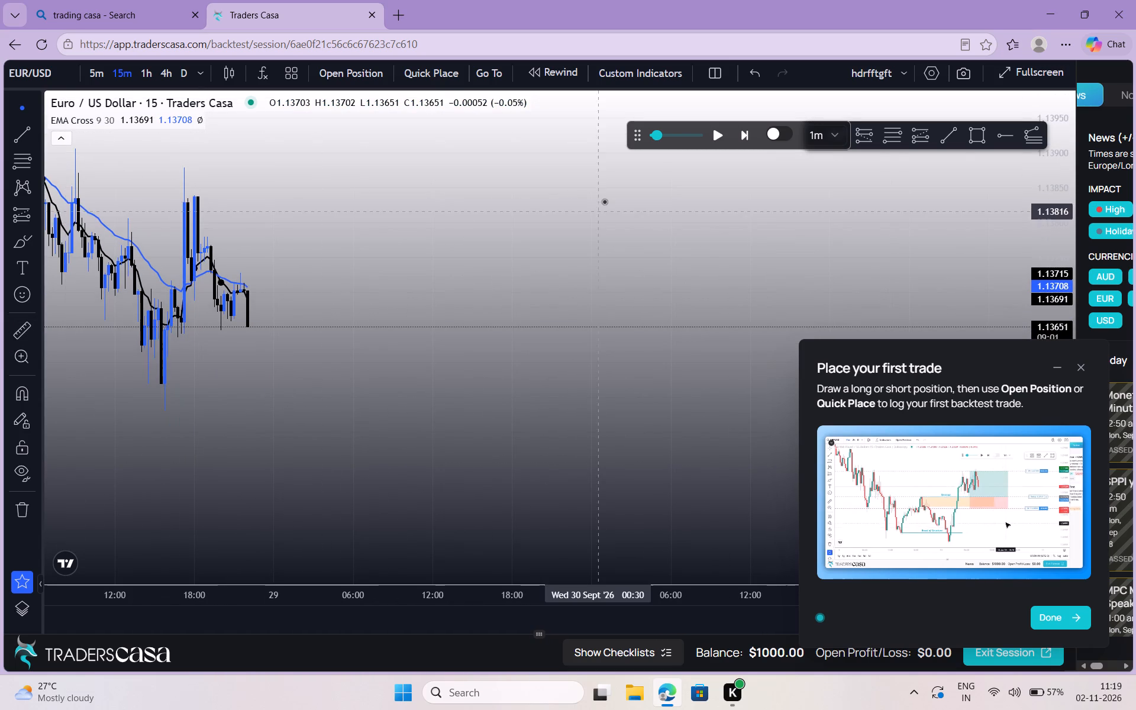
click(815, 140)
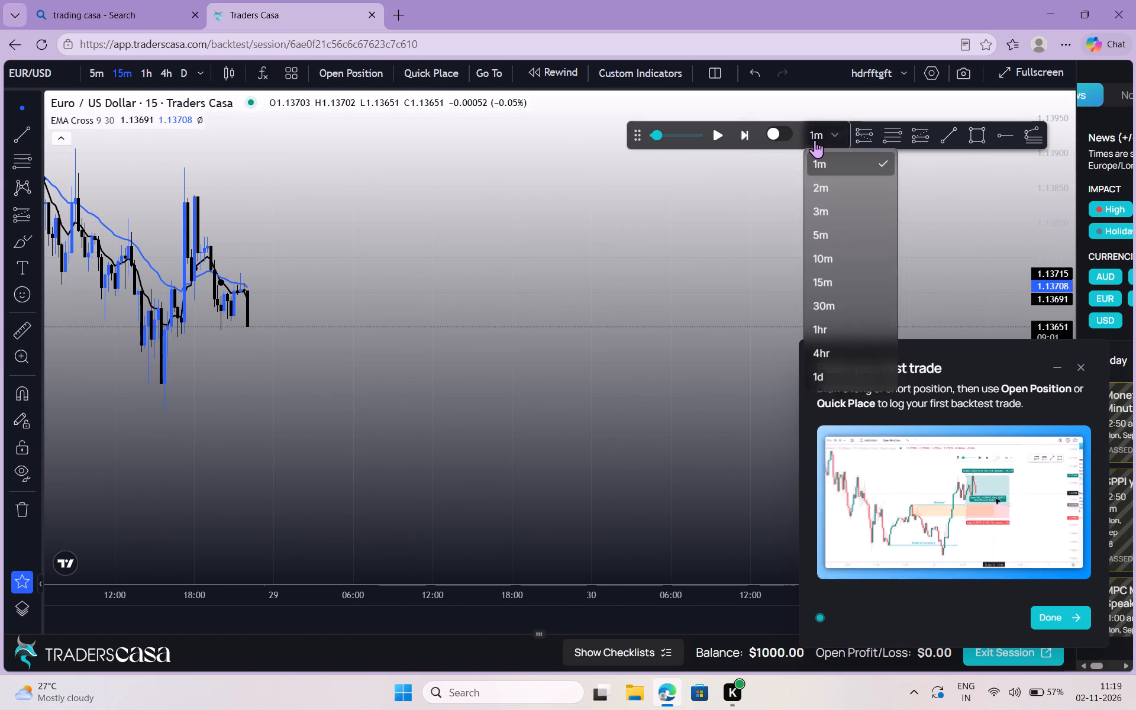
click(829, 248)
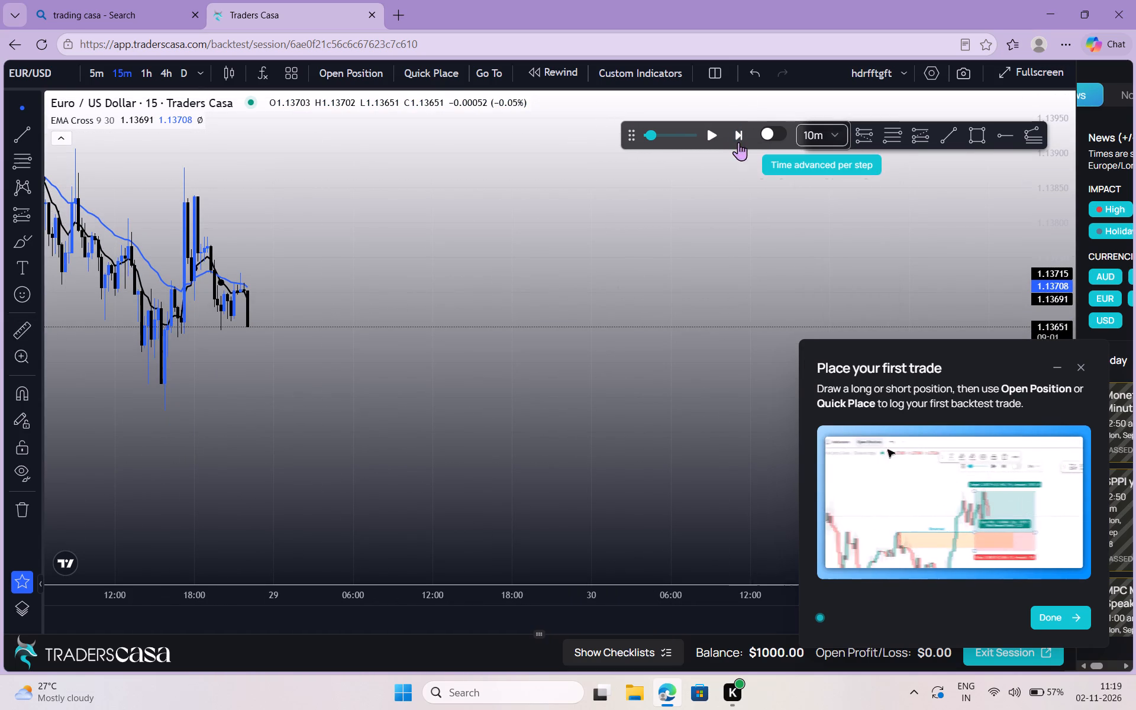
click(719, 129)
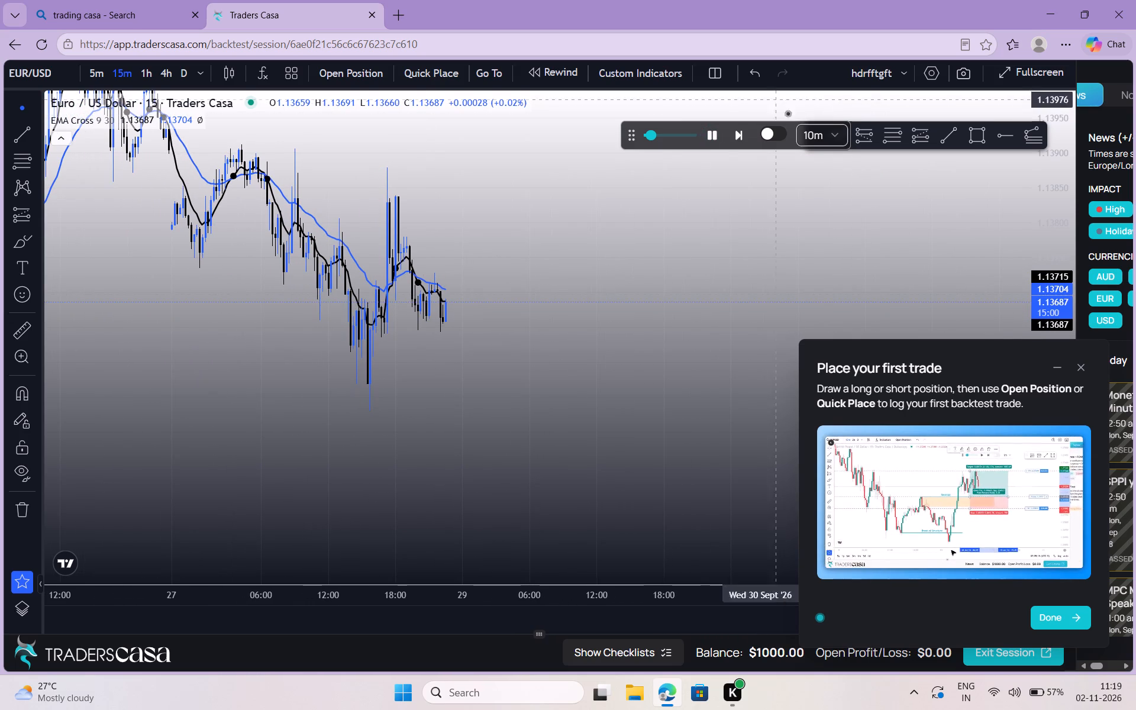
Draw a Fibonacci retracement from the 28 Sept 04:15 high at about 1.13905 down to the recent swing low, with 0.382 at about 1.13694.
click(890, 130)
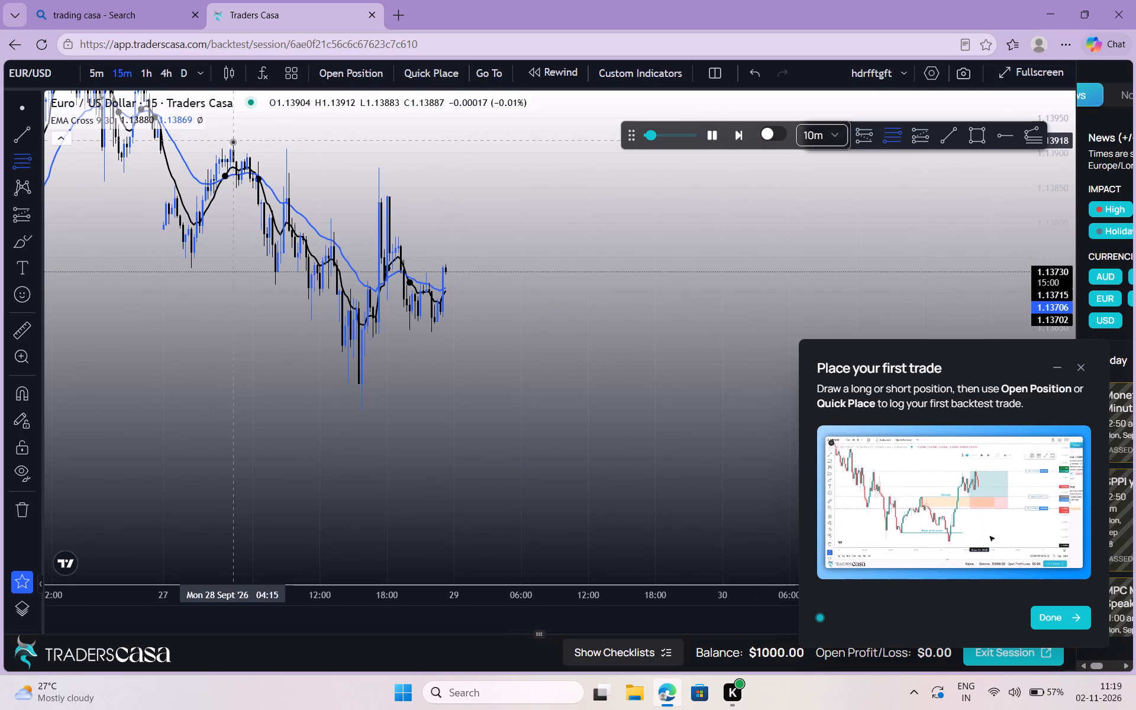
drag(230, 149, 642, 327)
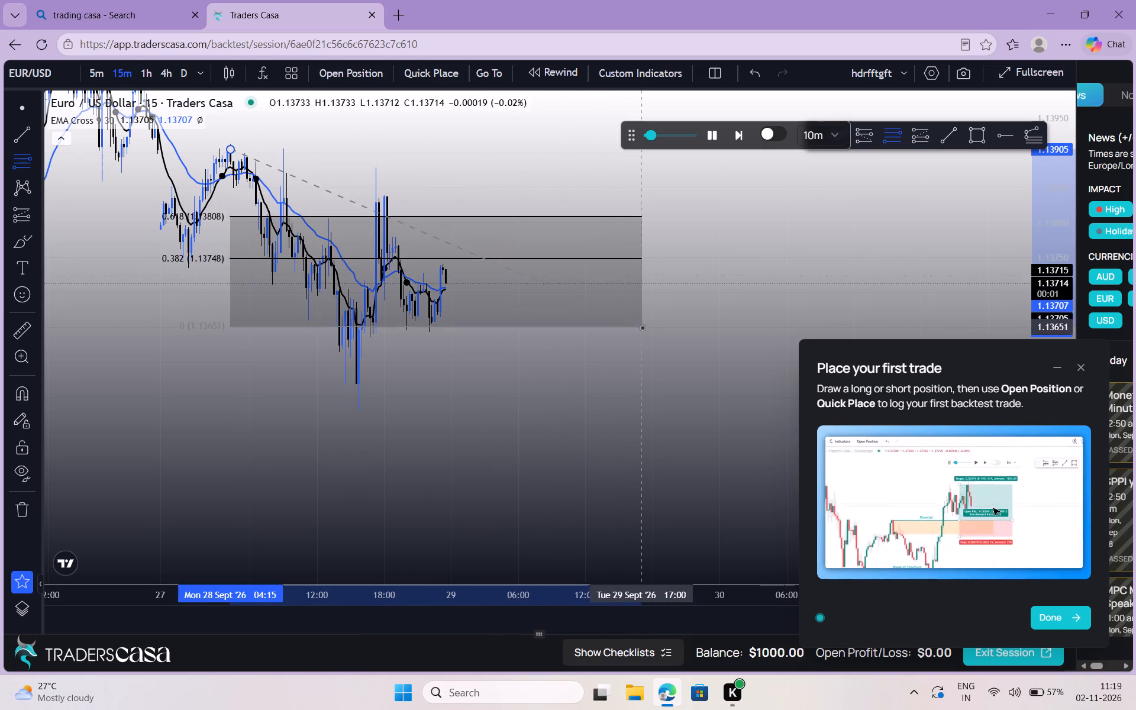
drag(642, 327, 684, 388)
click(684, 388)
click(766, 402)
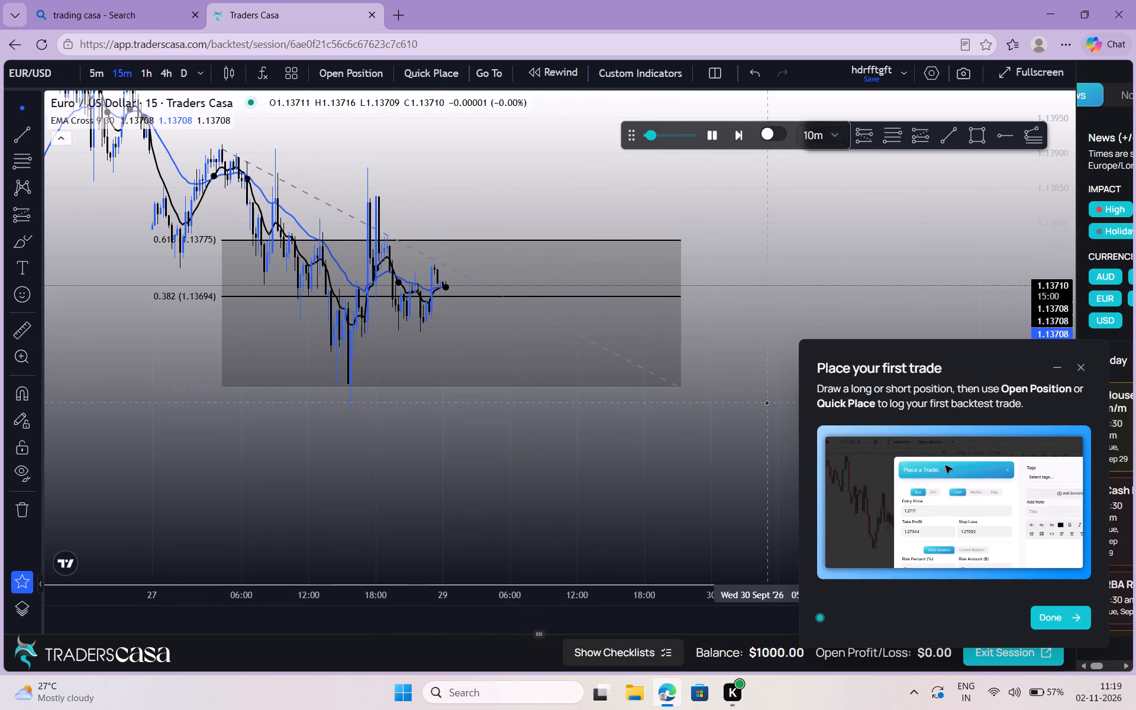
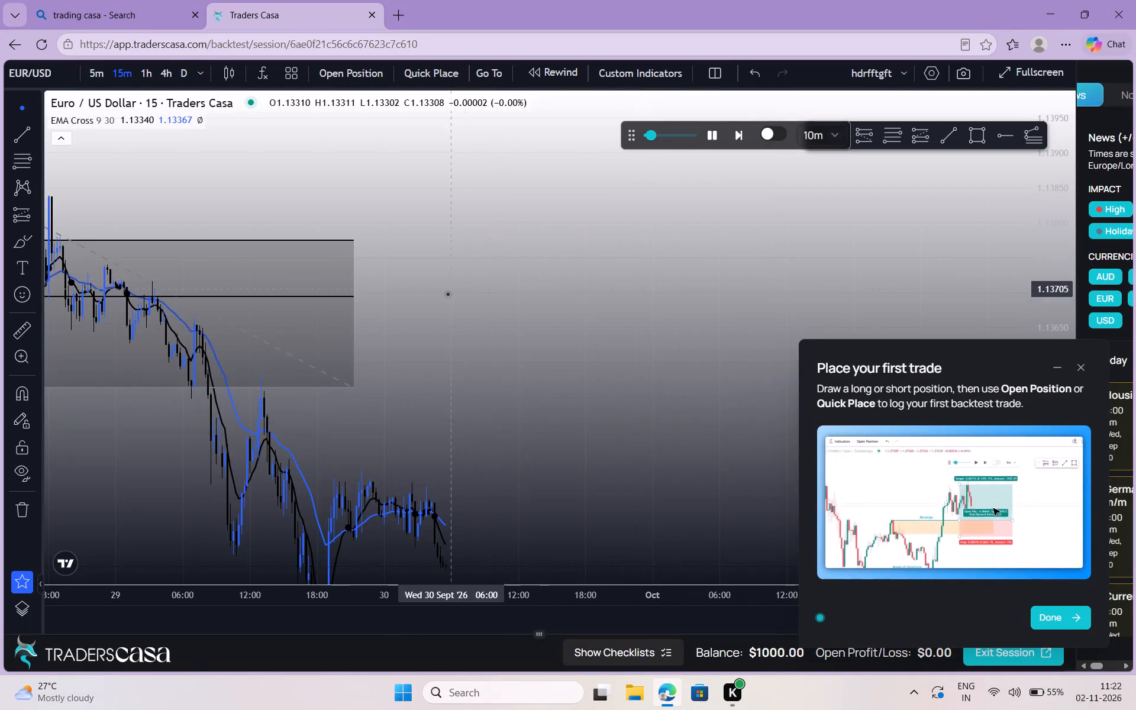
Draw a Fibonacci retracement from the 29 Sept 17:30 swing low up to about 1.13436 at 30 Sept 23:45.
drag(447, 293, 364, 106)
drag(454, 270, 419, 208)
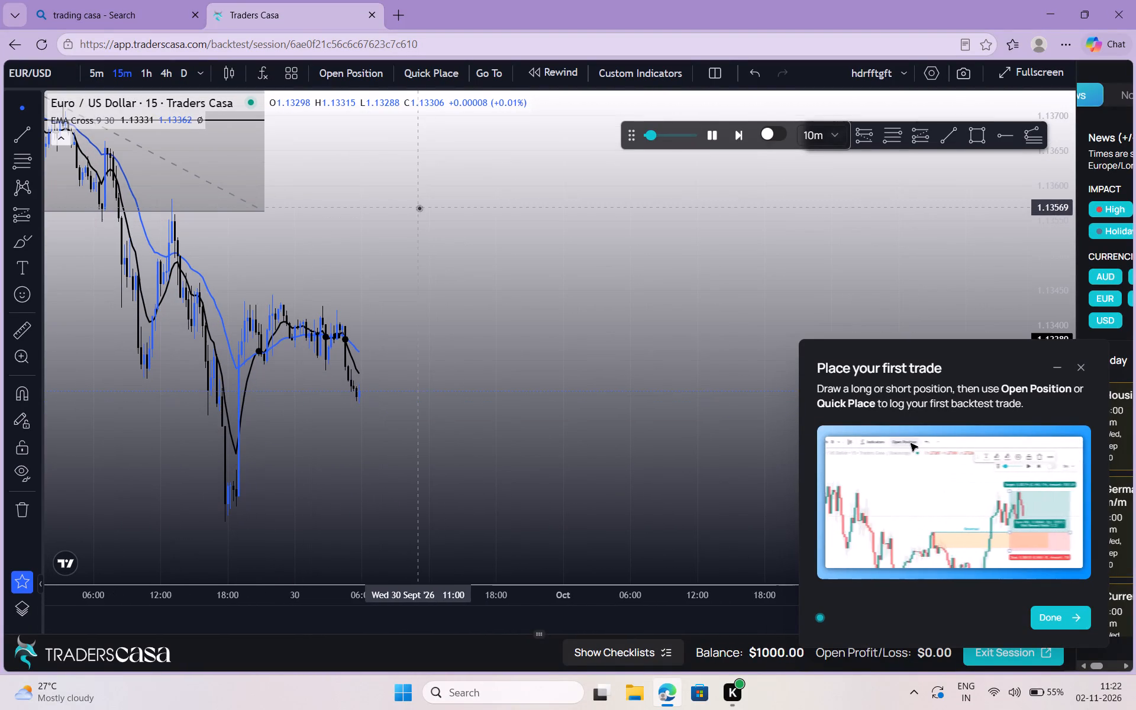
click(901, 130)
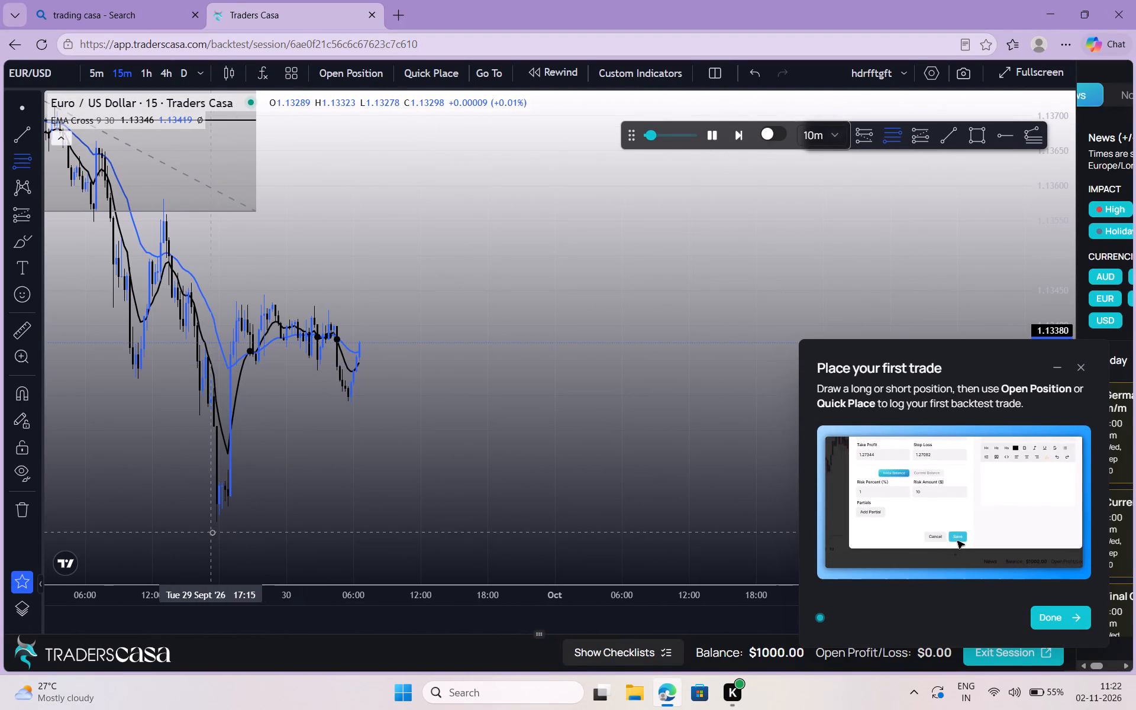
drag(215, 515, 492, 317)
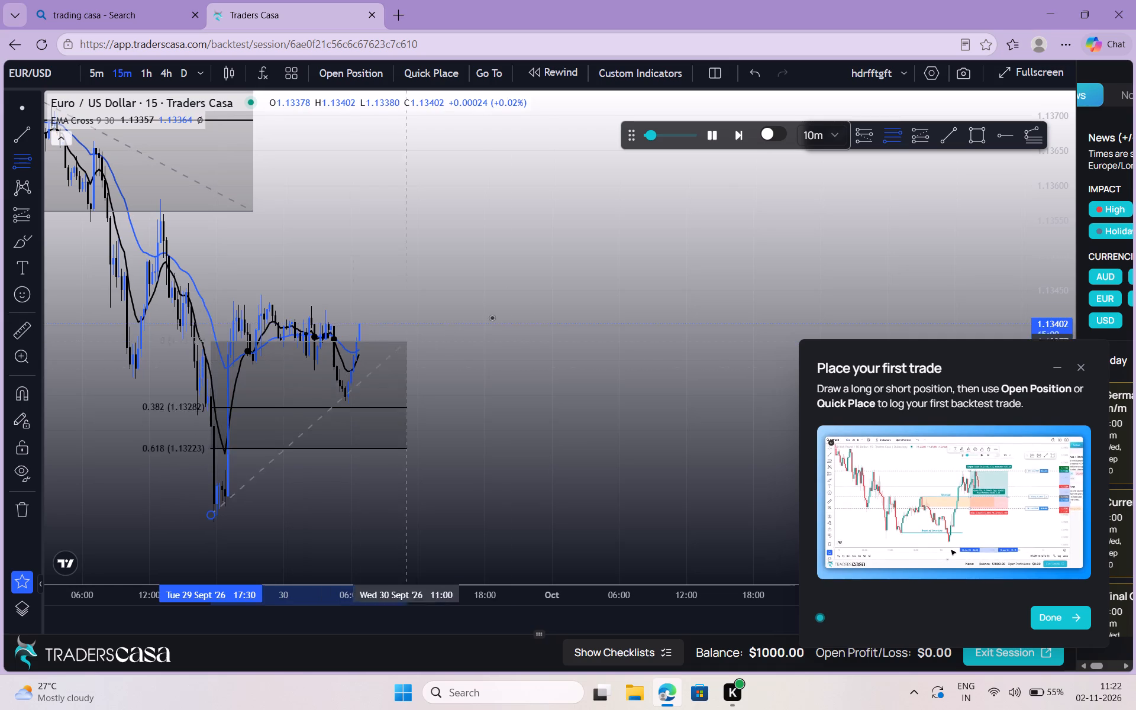
drag(492, 317, 547, 300)
click(547, 300)
click(723, 246)
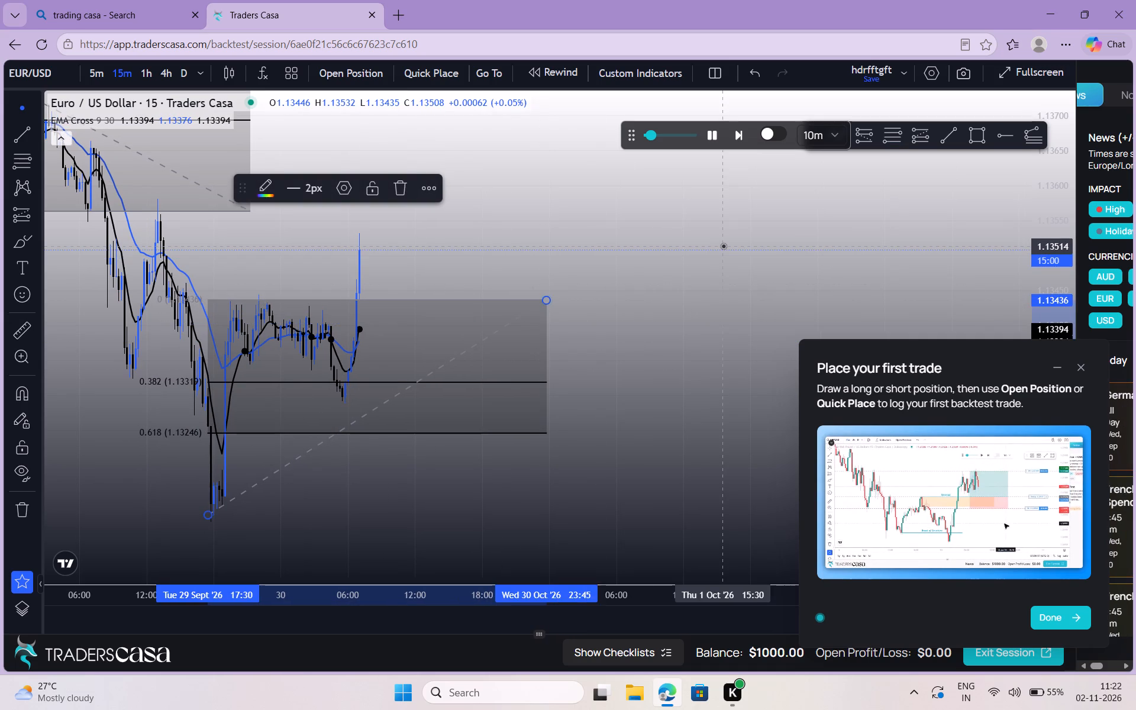
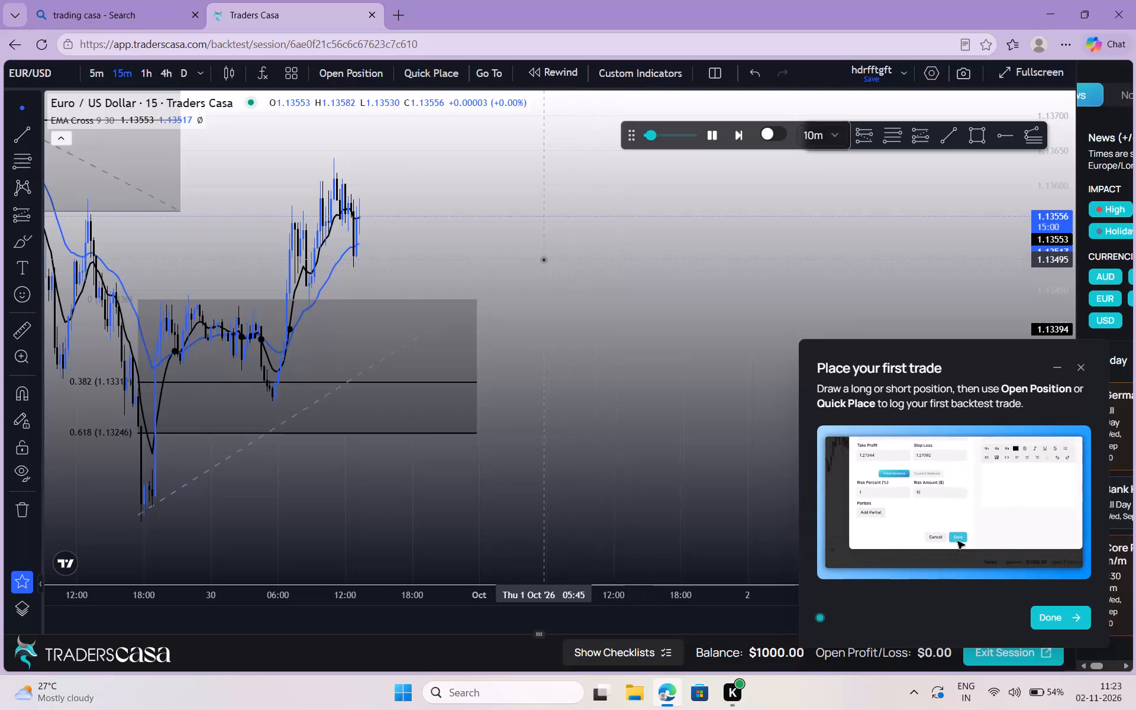
Draw a Fibonacci retracement from the 30 Sept 05:45 swing low up to about 1.13641 on 1 Oct.
drag(543, 259, 493, 373)
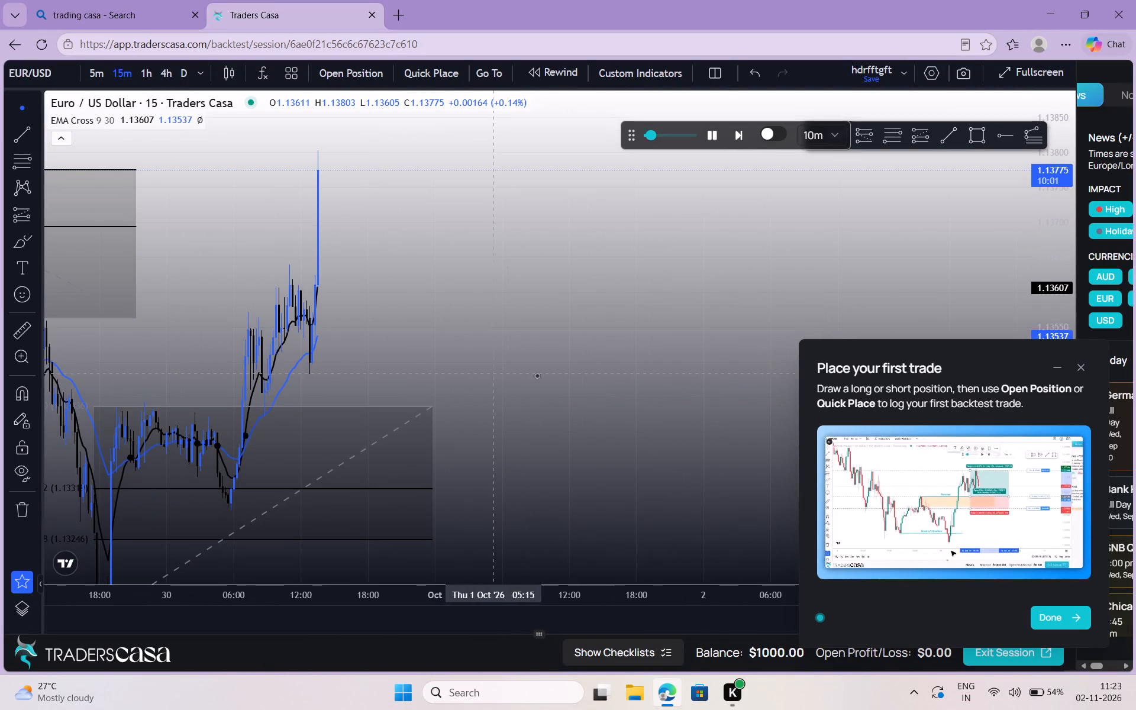
click(890, 140)
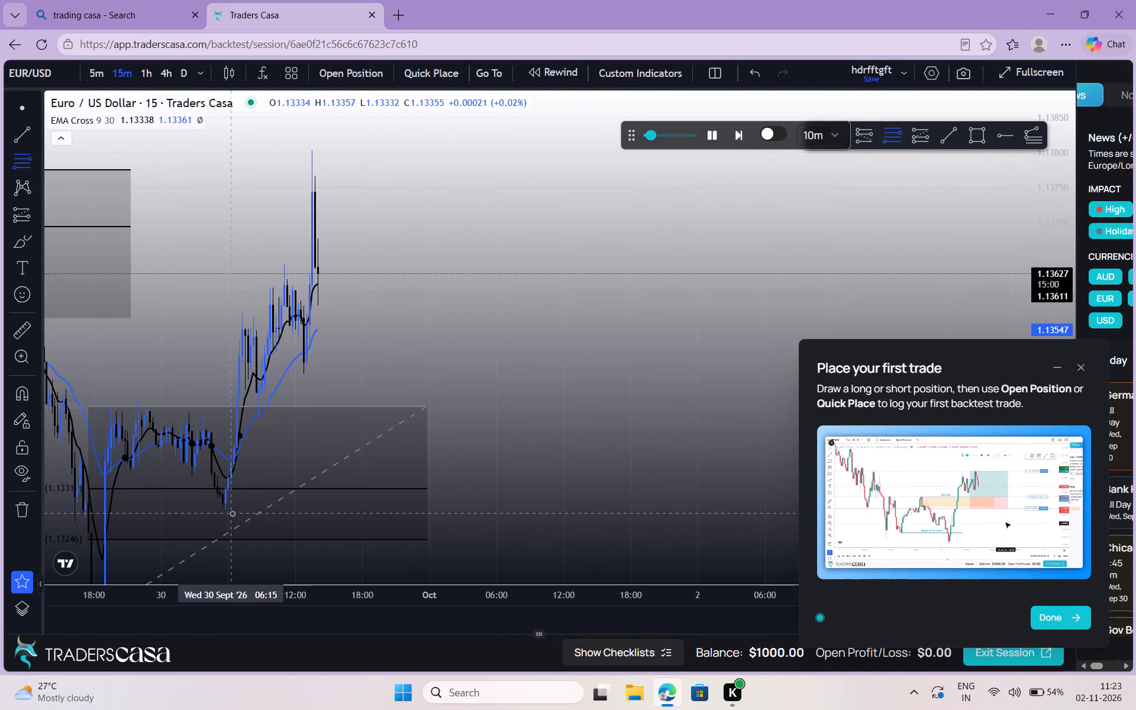
drag(219, 512, 534, 338)
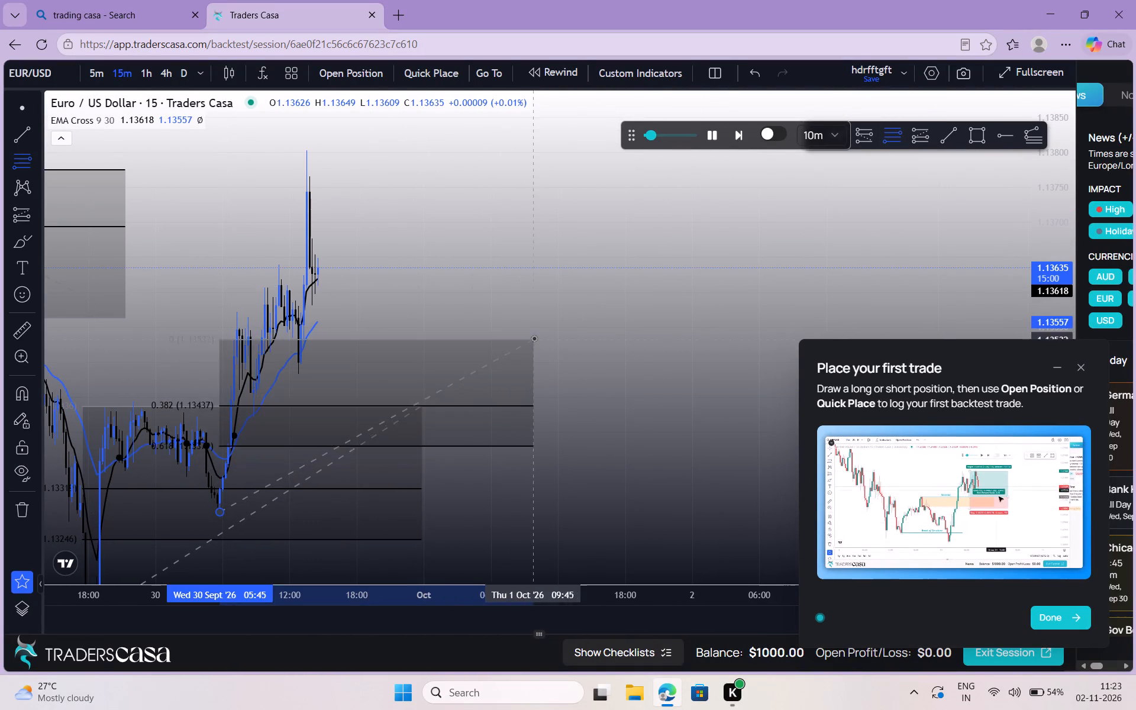
drag(534, 338, 585, 263)
click(585, 263)
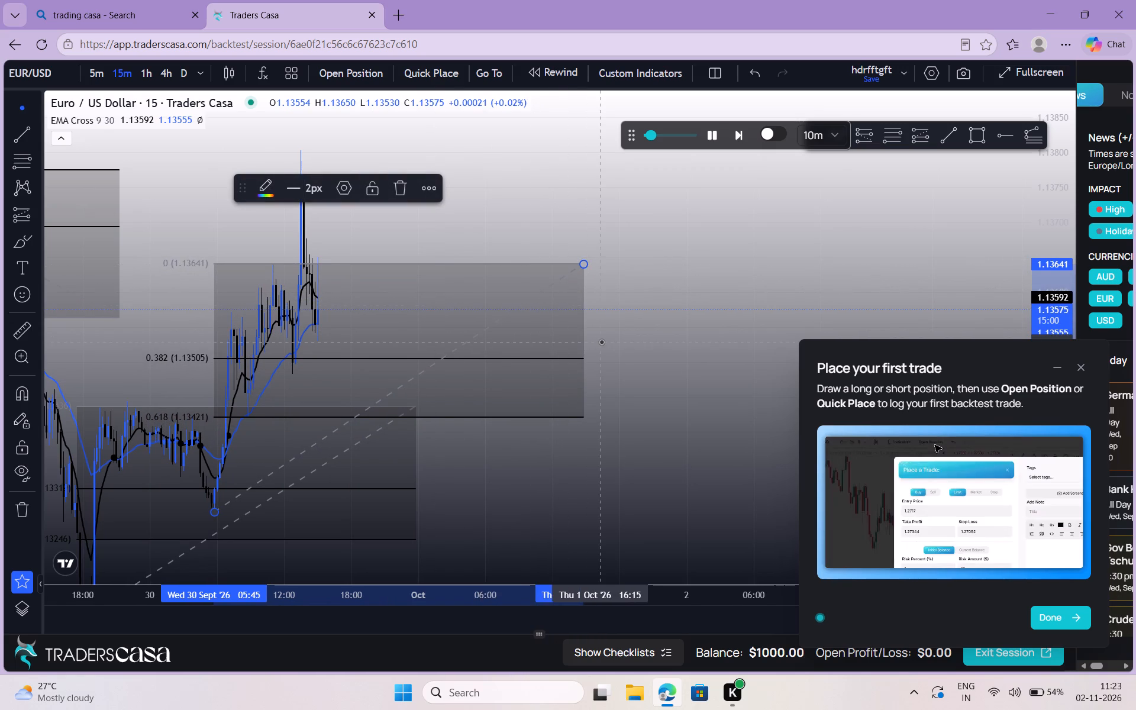
click(601, 341)
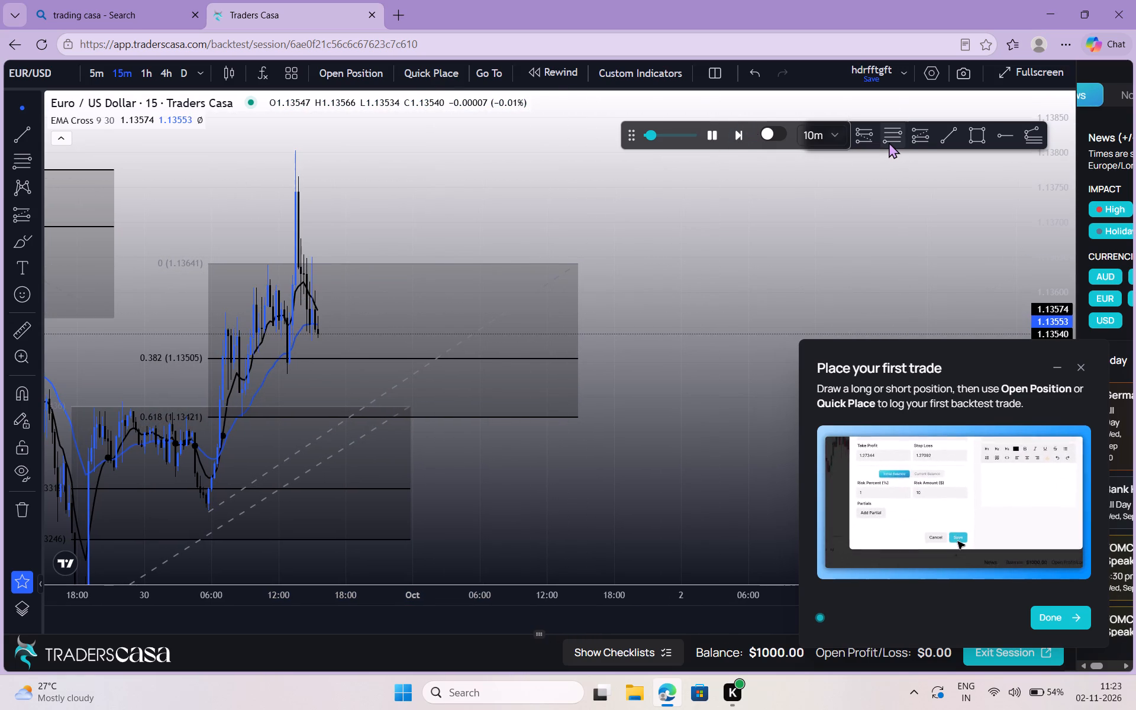
Place a long position at about 1.13513 near the 0.382 retracement level, starting at 30 Sept 16:45.
click(889, 142)
click(867, 135)
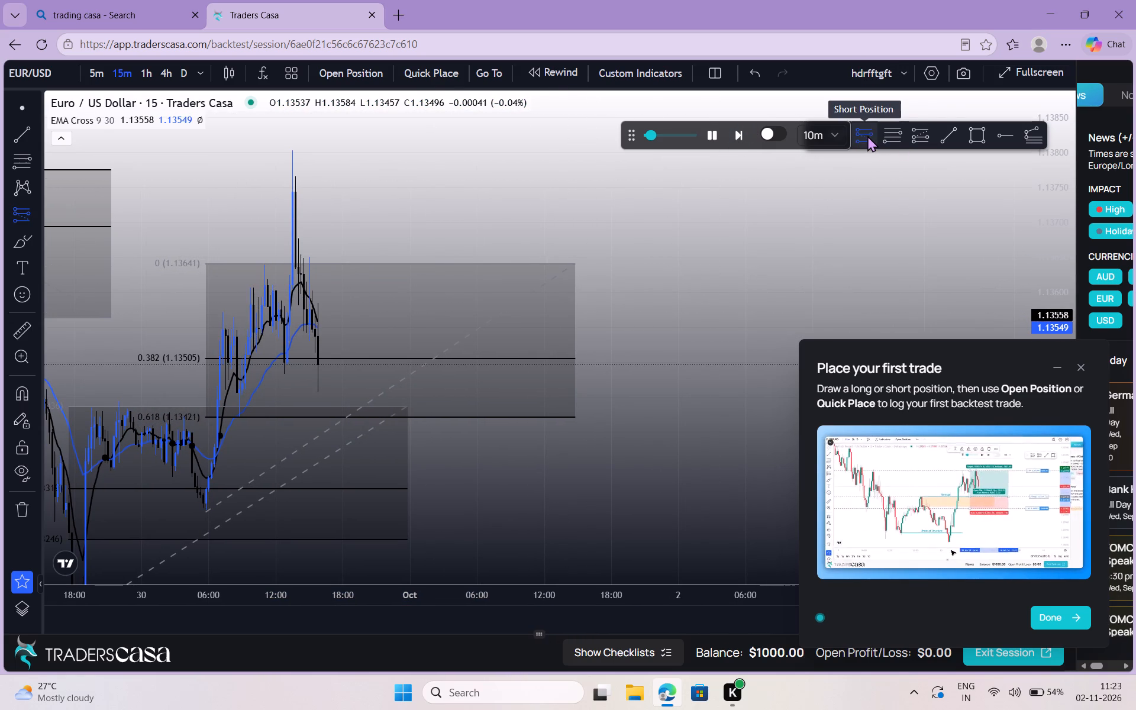
click(922, 137)
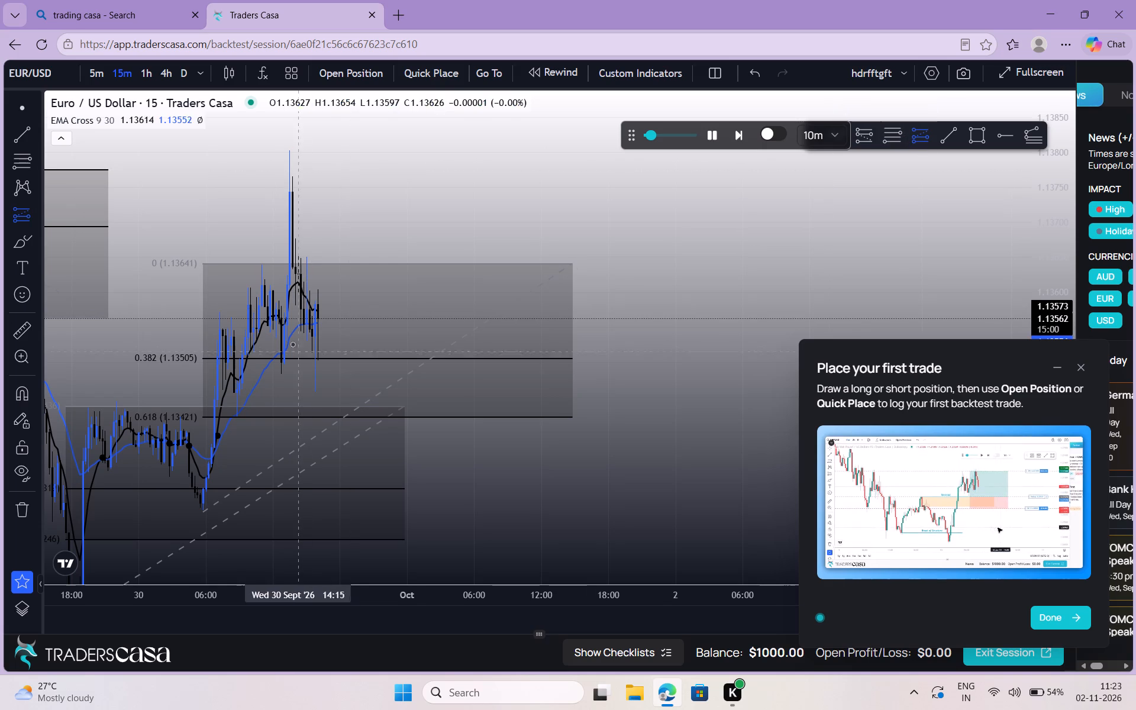
drag(322, 353, 325, 301)
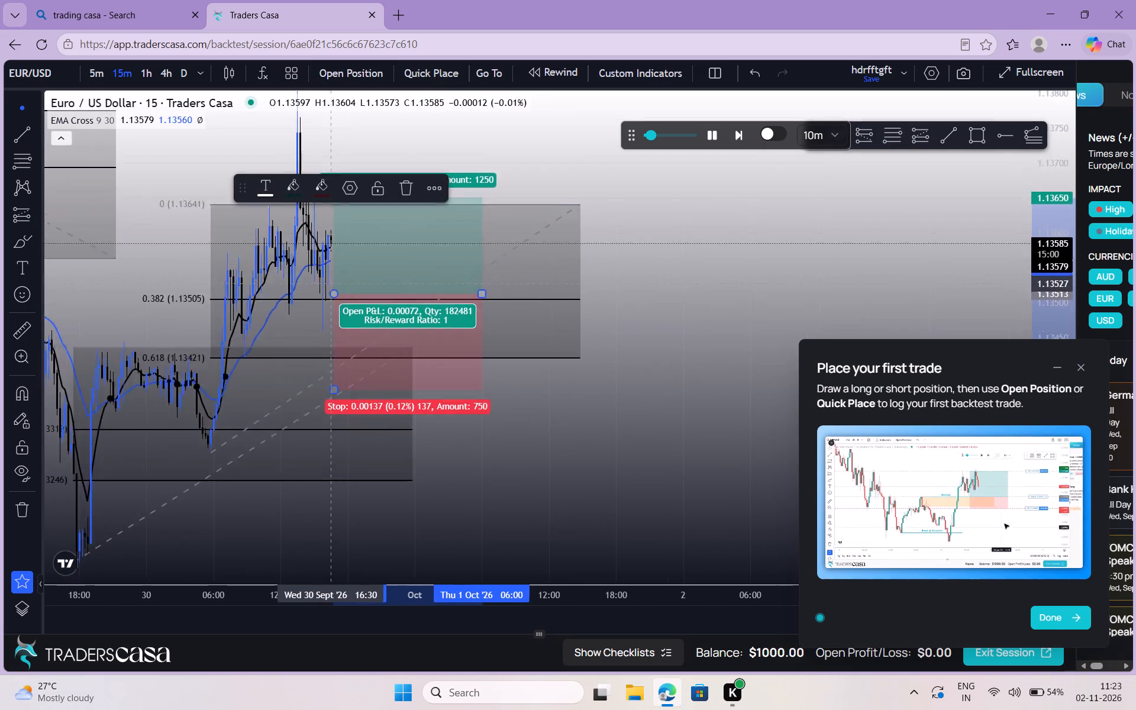
Raise the long position's target to about 1.13821, above the recent swing high.
drag(325, 301, 311, 373)
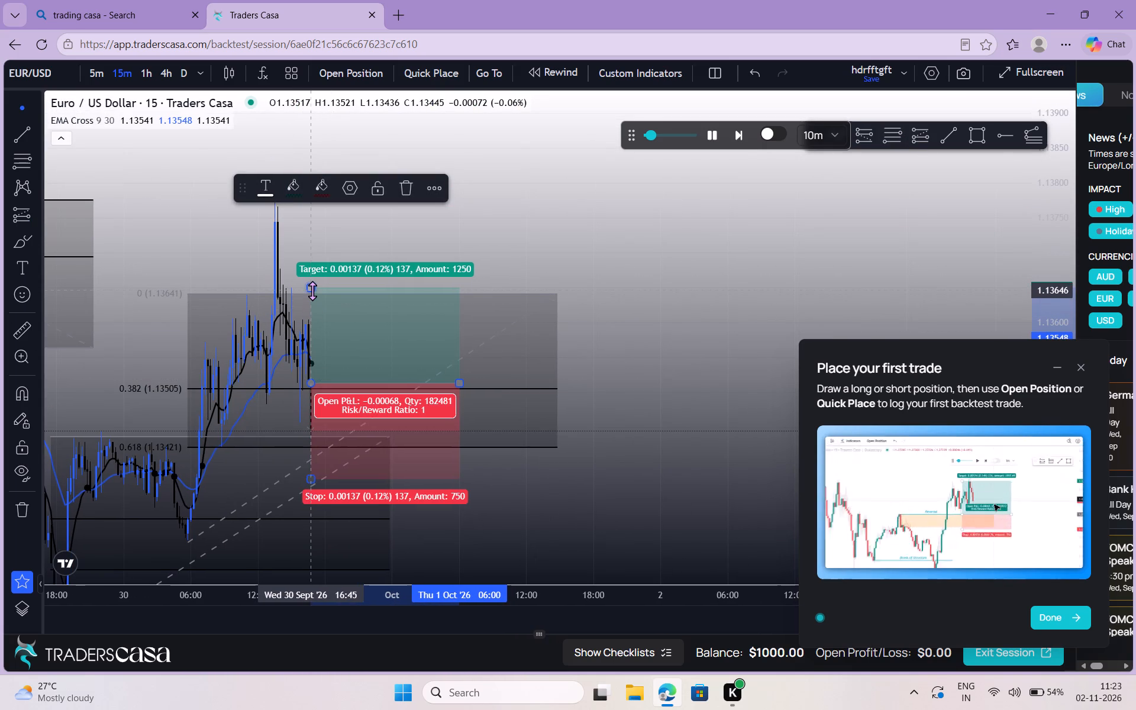
drag(312, 291, 286, 168)
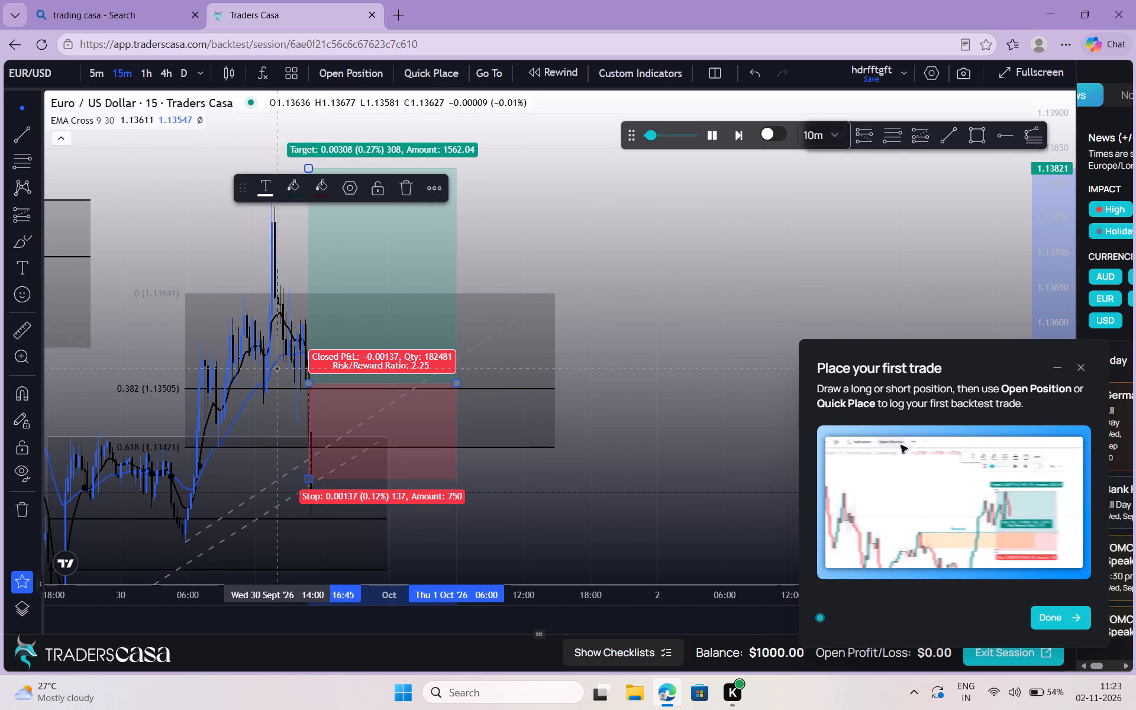
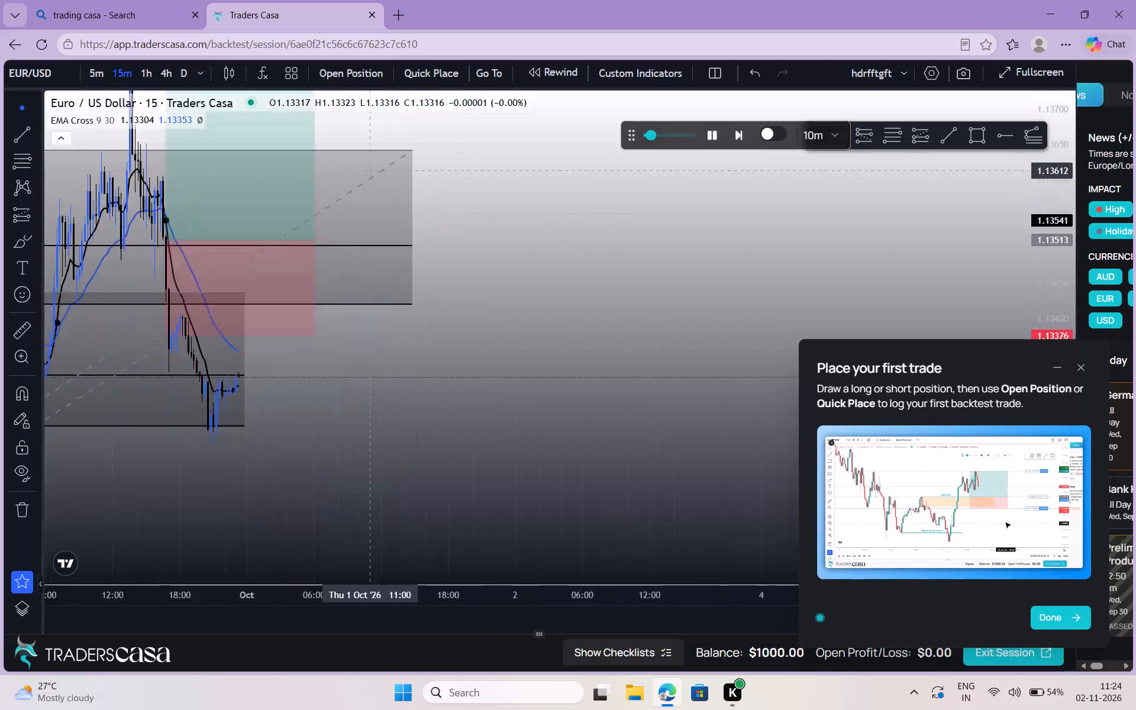
Move the lower Fibonacci retracement up and later in time across the long position, its upper end at about 1.13591 on 1 Oct.
drag(191, 328, 259, 354)
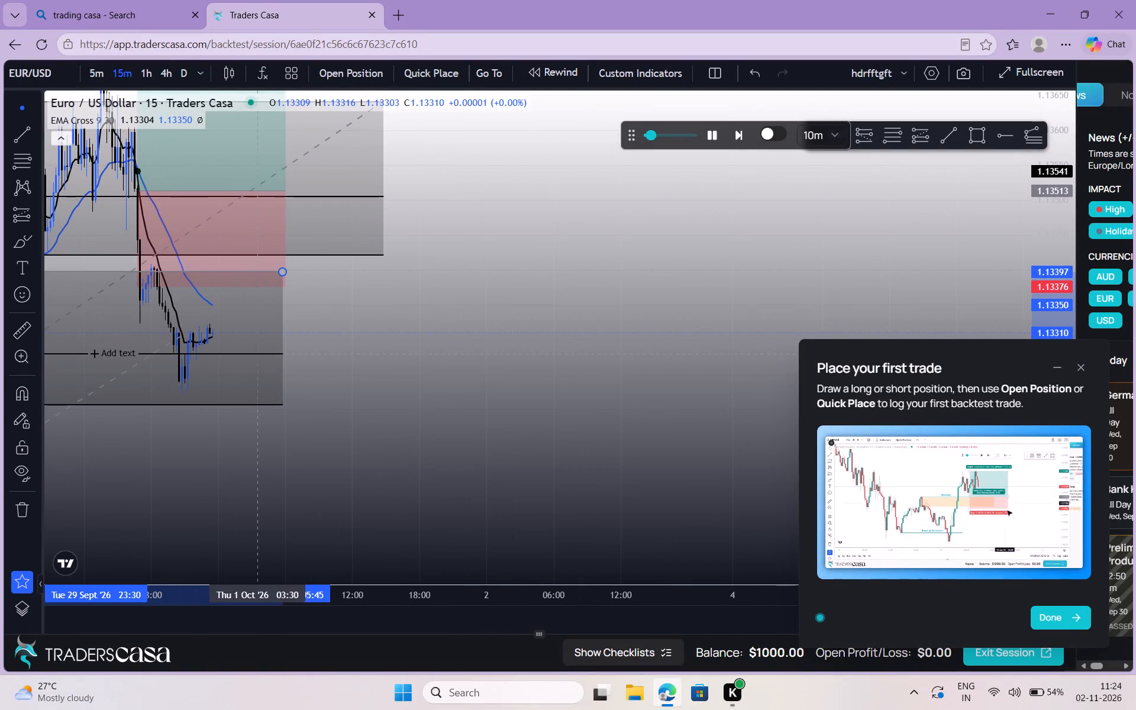
drag(259, 354, 463, 249)
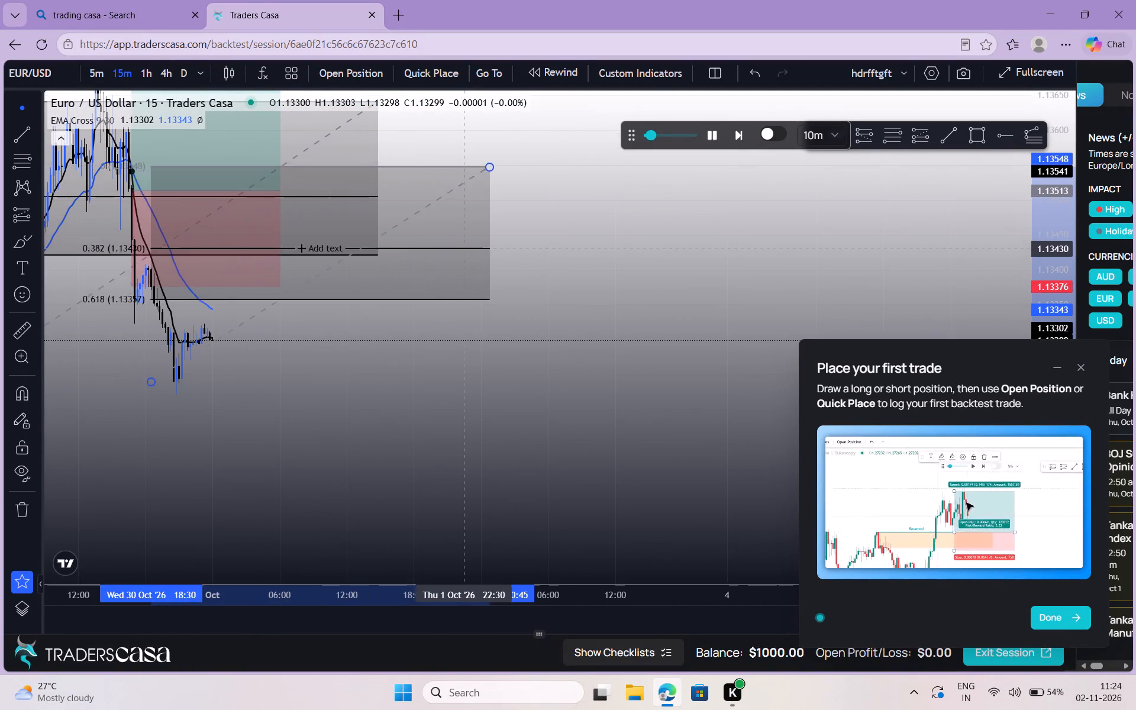
drag(463, 249, 439, 210)
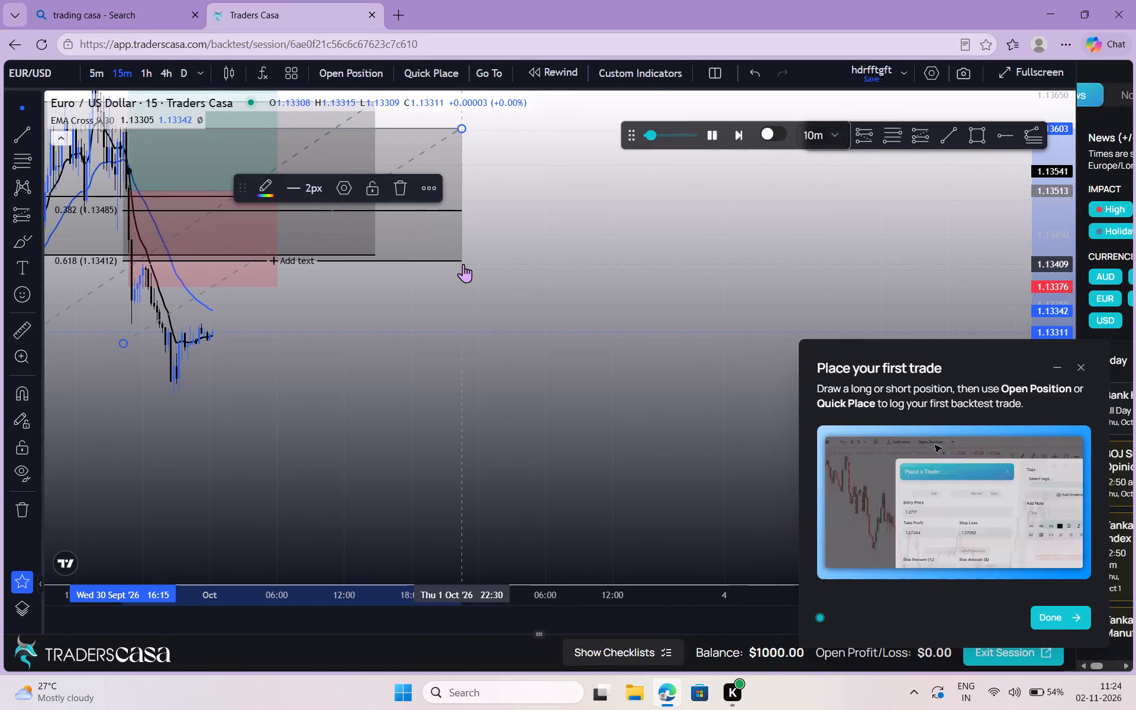
drag(455, 259, 450, 297)
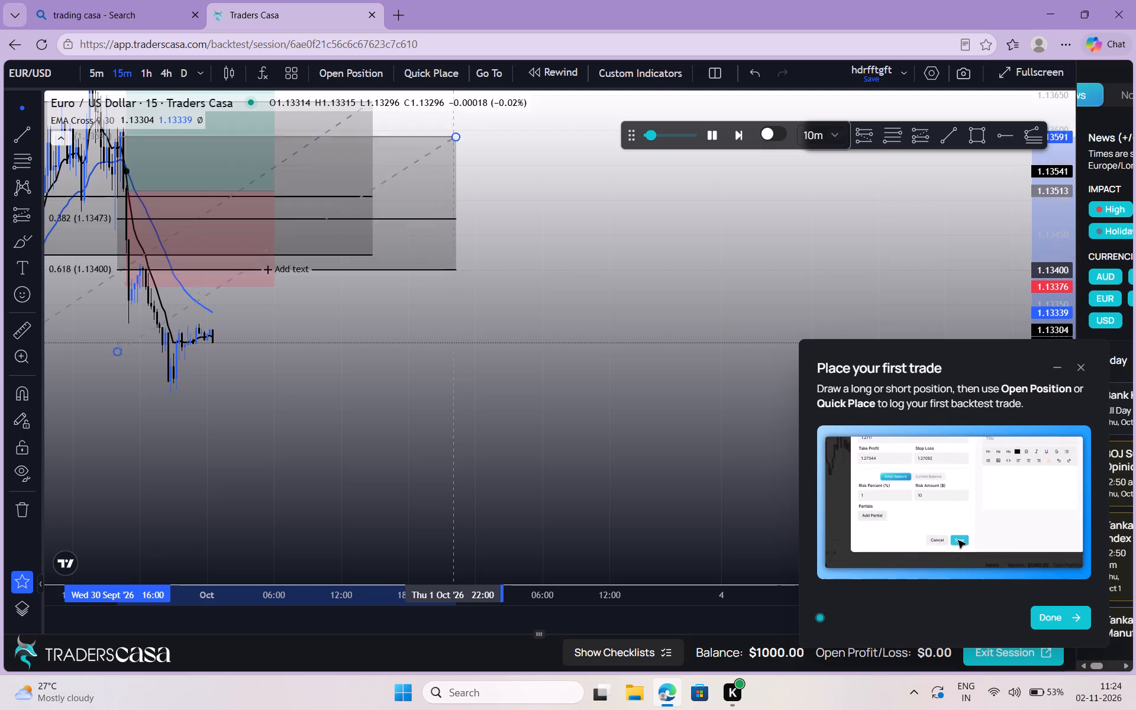
drag(450, 297, 457, 270)
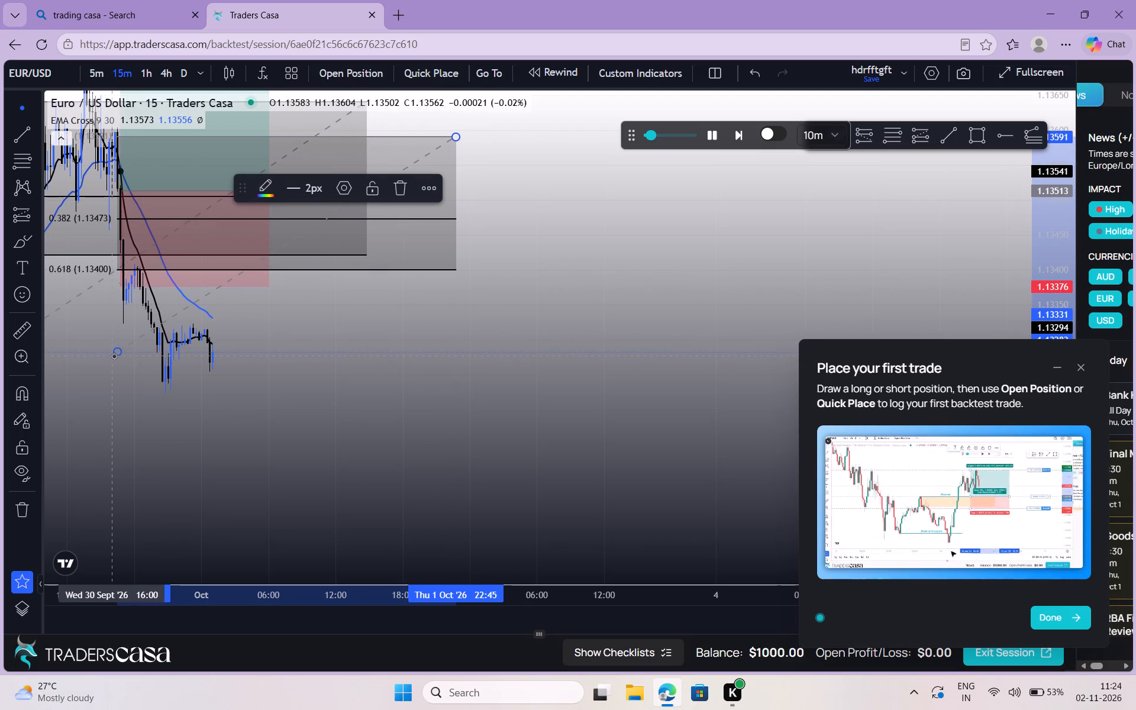
Lower the moved retracement's starting anchor to the recent swing low's level, setting 0.382 at about 1.13450 and 0.618 at about 1.13364.
drag(114, 356, 118, 393)
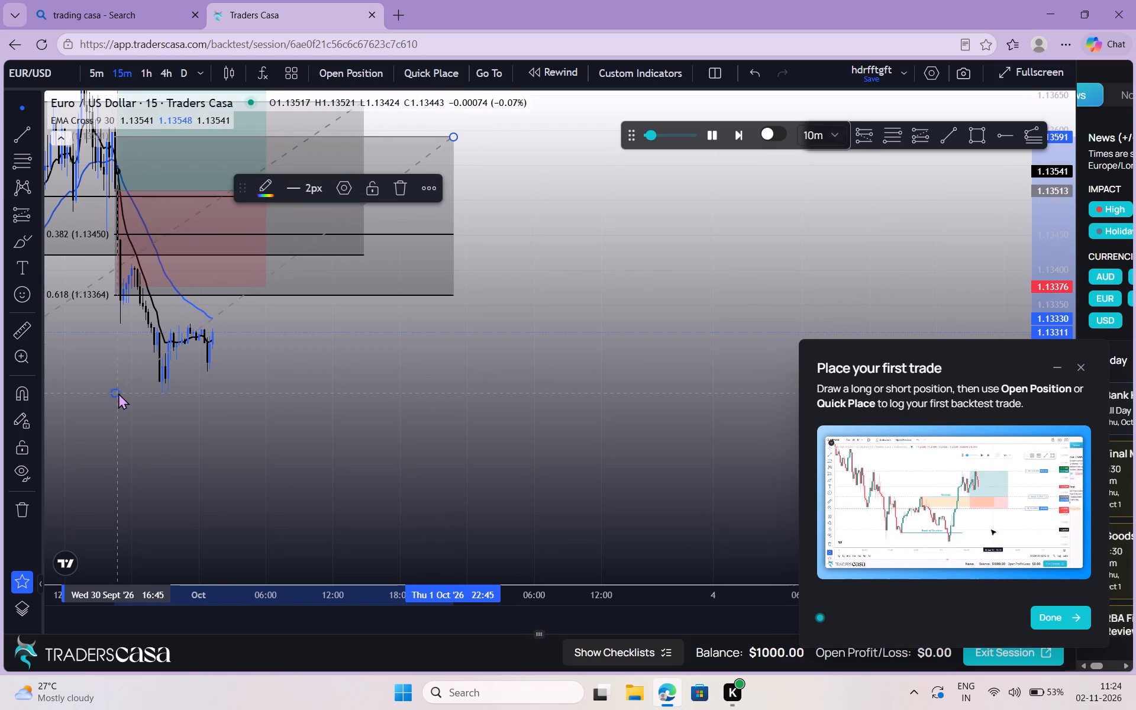
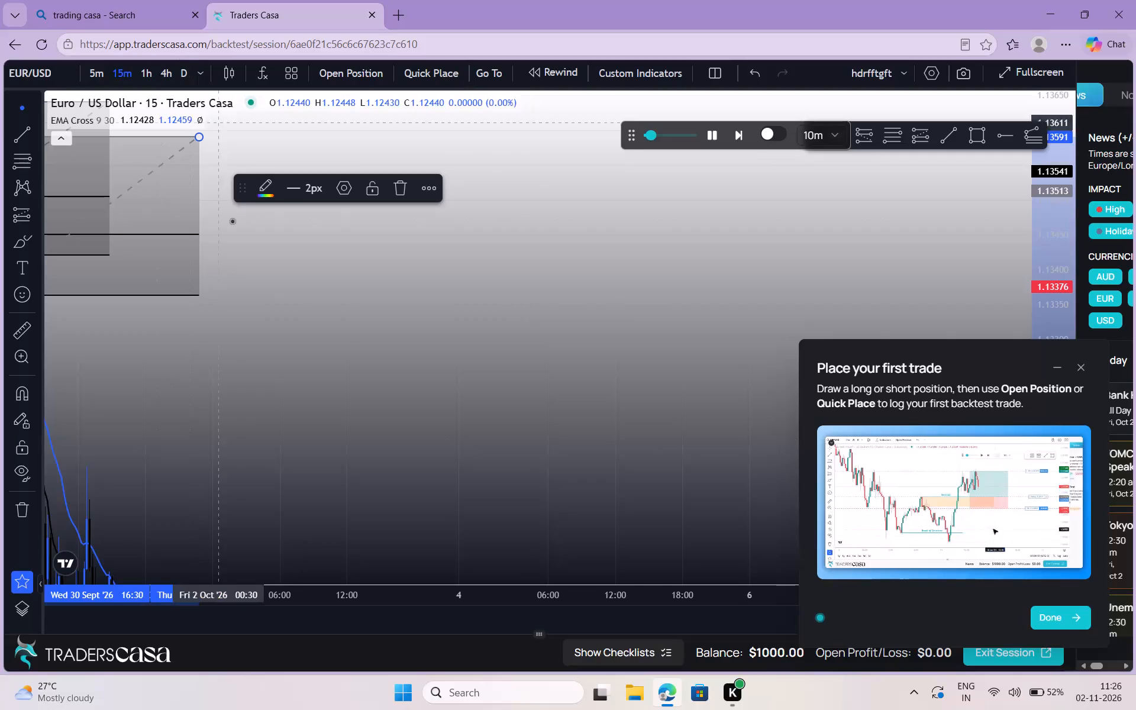
Place a short position with its entry at the 1 Oct swing low, with stop and target distances of about 0.00221 each.
click(241, 316)
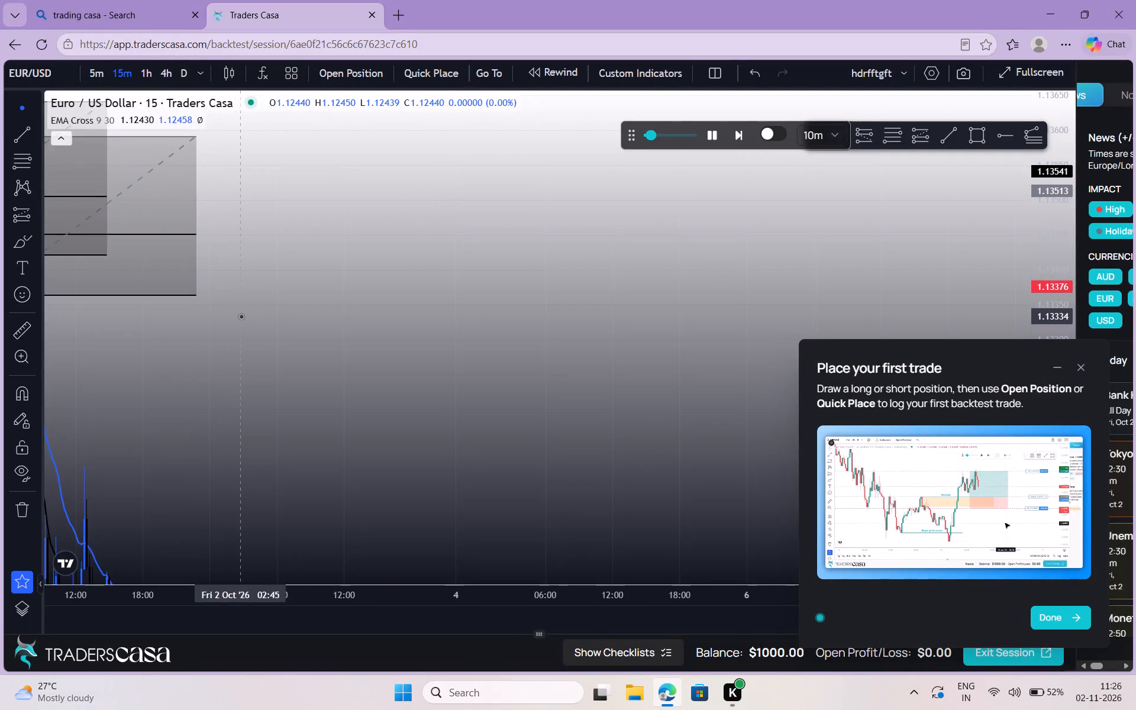
drag(241, 316, 233, 162)
drag(296, 285, 255, 2)
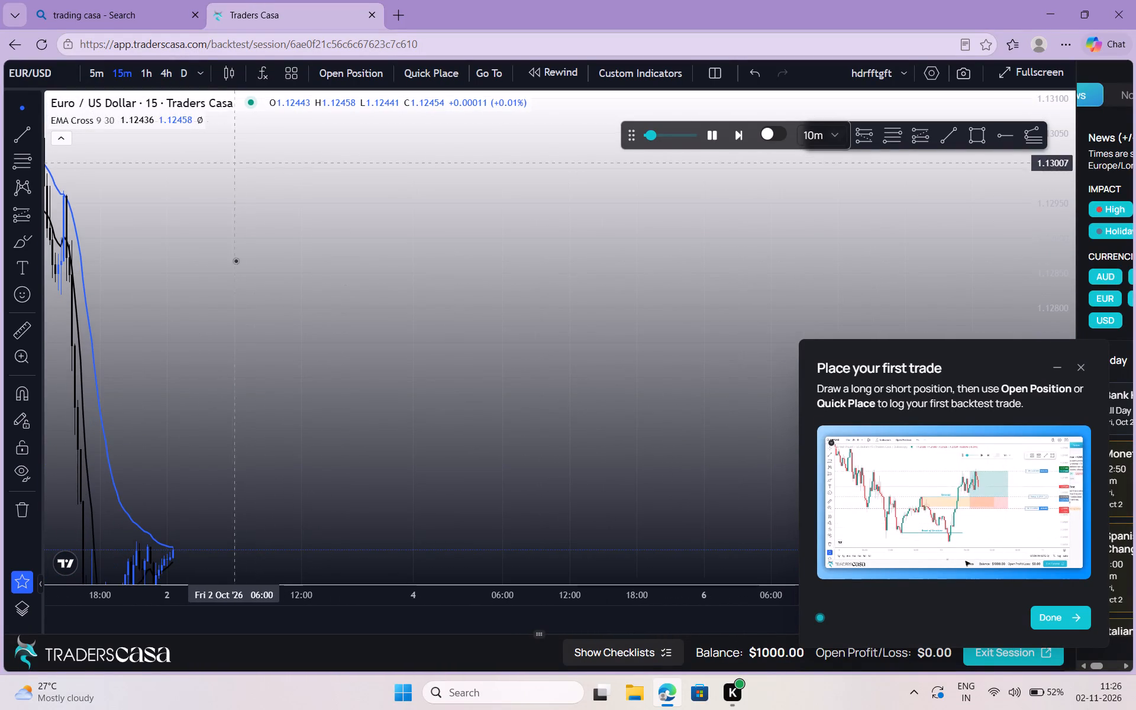
drag(231, 282, 335, 178)
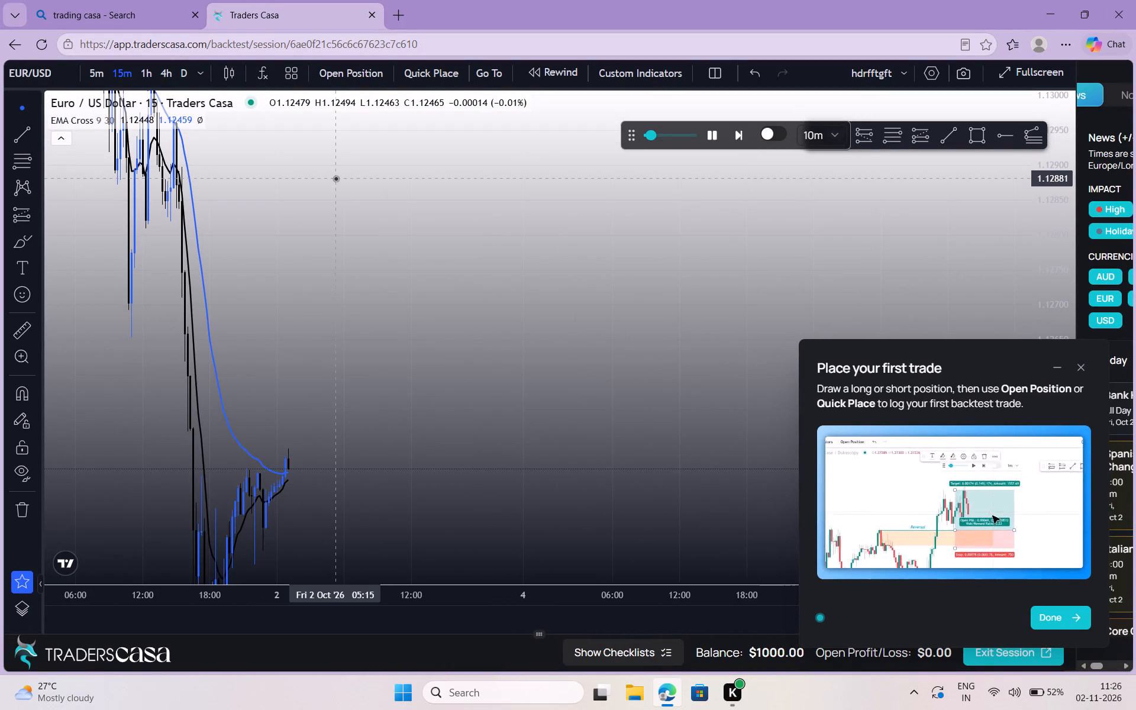
drag(335, 178, 343, 241)
drag(343, 241, 289, 25)
drag(288, 228, 235, 195)
drag(262, 206, 368, 201)
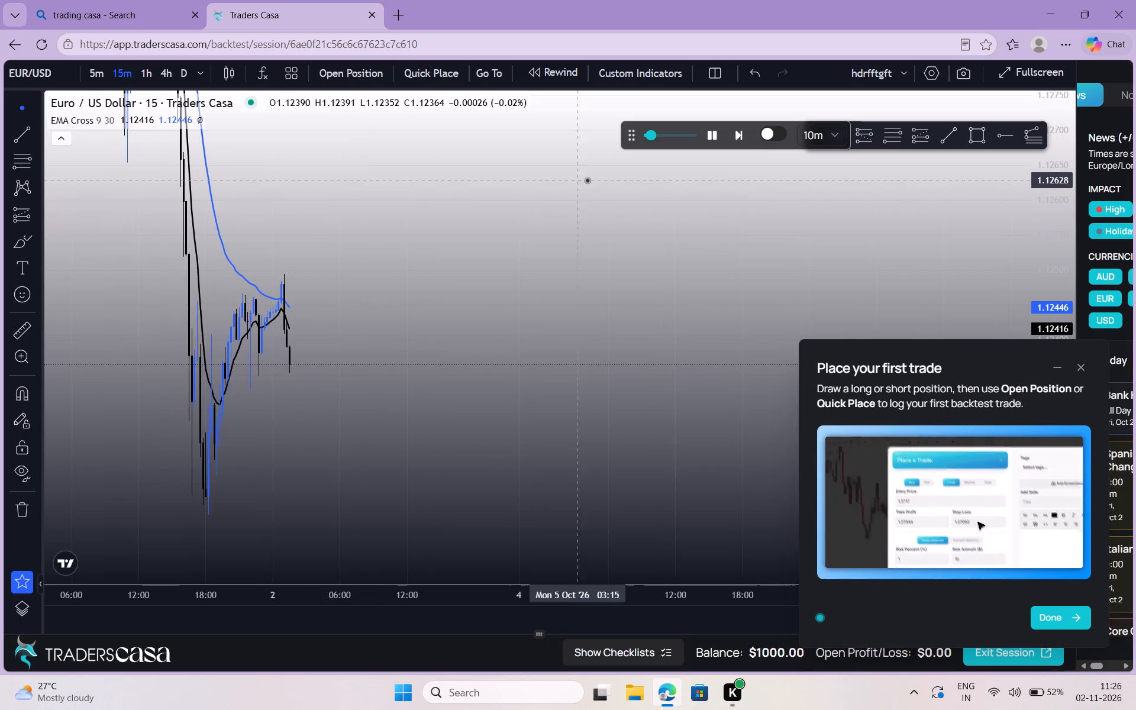
drag(898, 144, 780, 196)
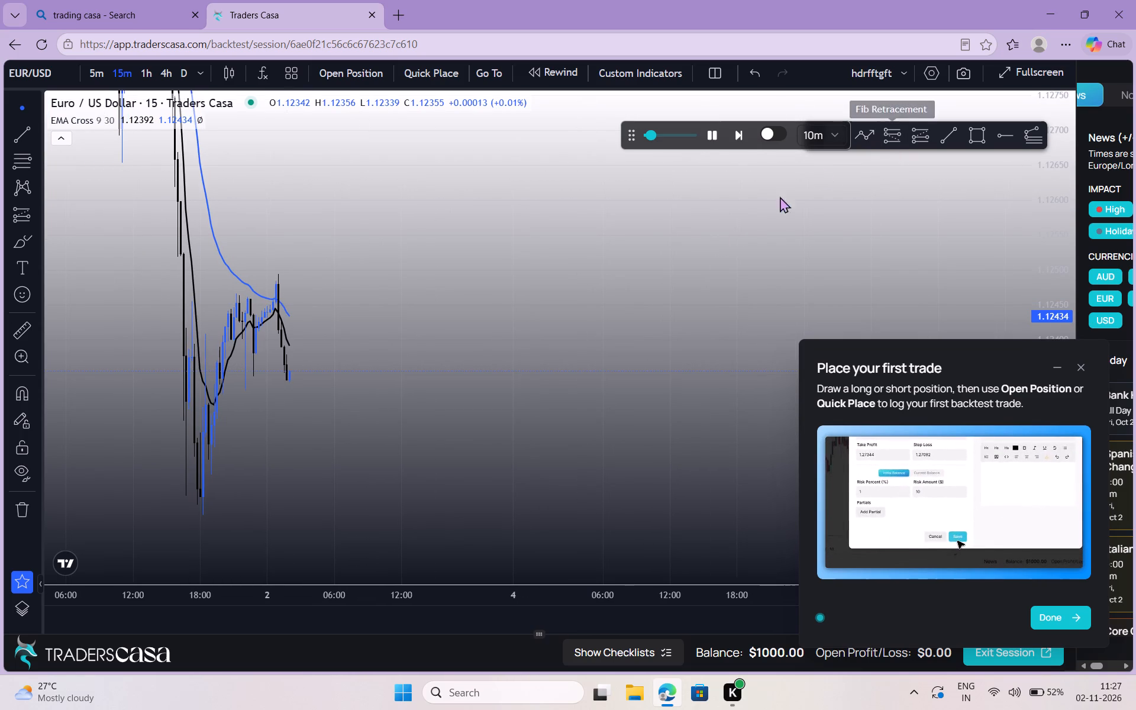
drag(780, 196, 827, 204)
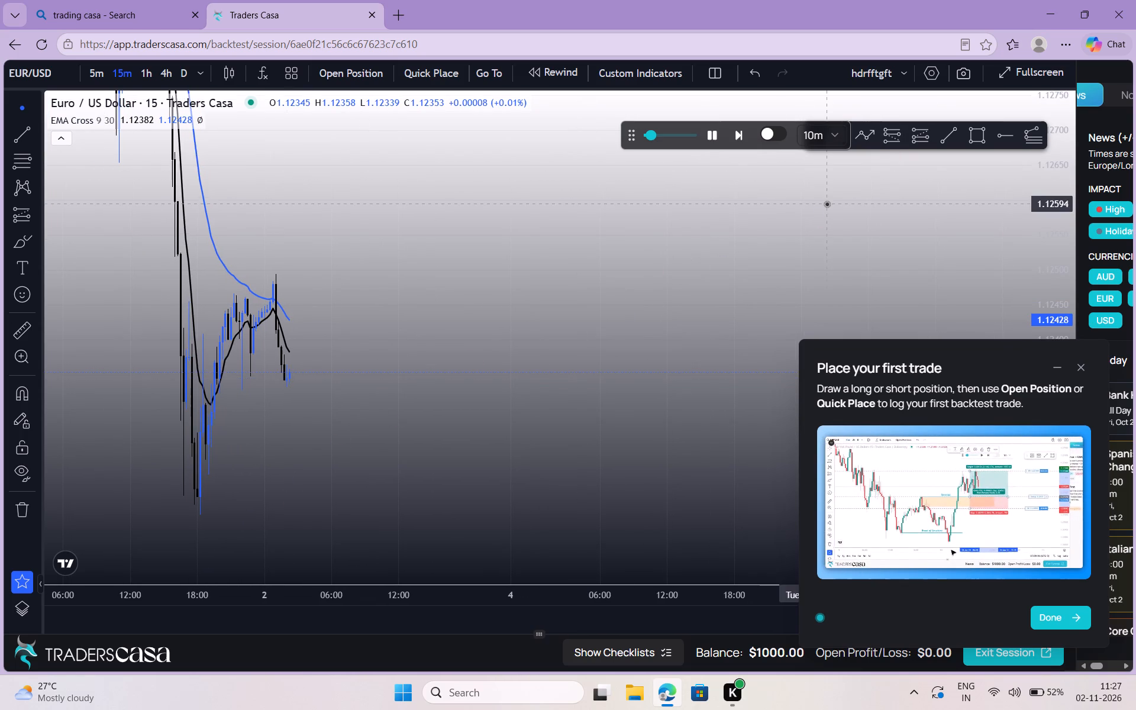
click(890, 131)
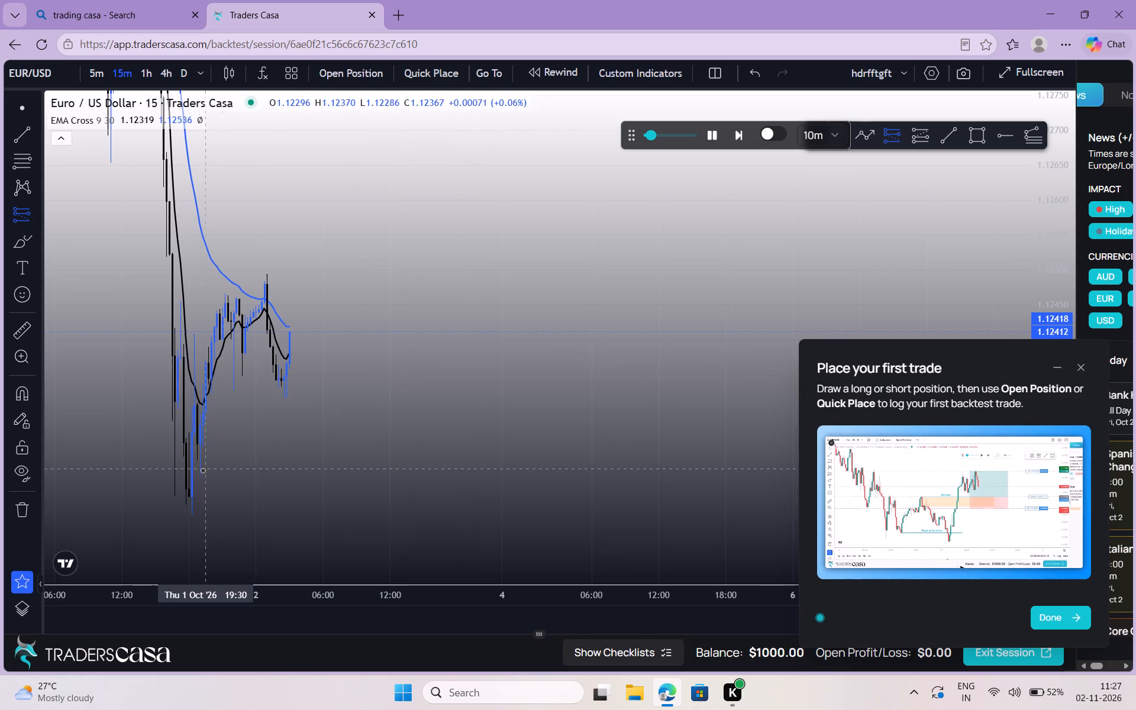
drag(189, 515, 256, 389)
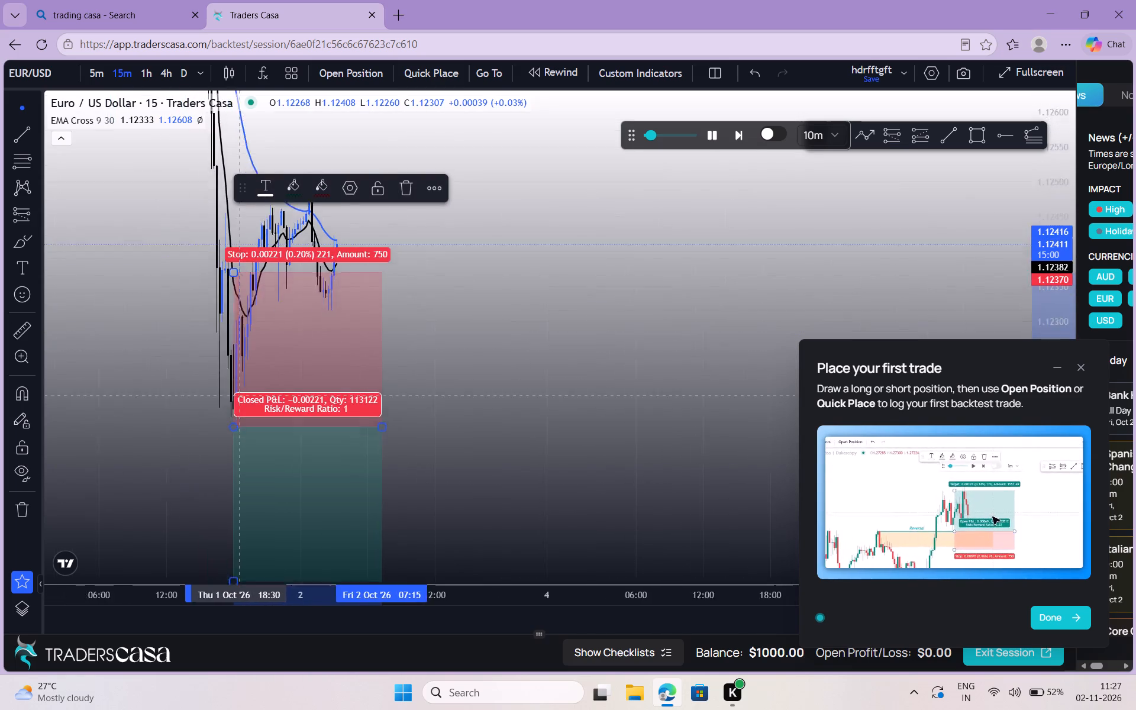
Move the short position up to the latest high on 2 Oct, entry at about 1.12547, widening its stop distance to about 0.00285.
drag(256, 389, 209, 427)
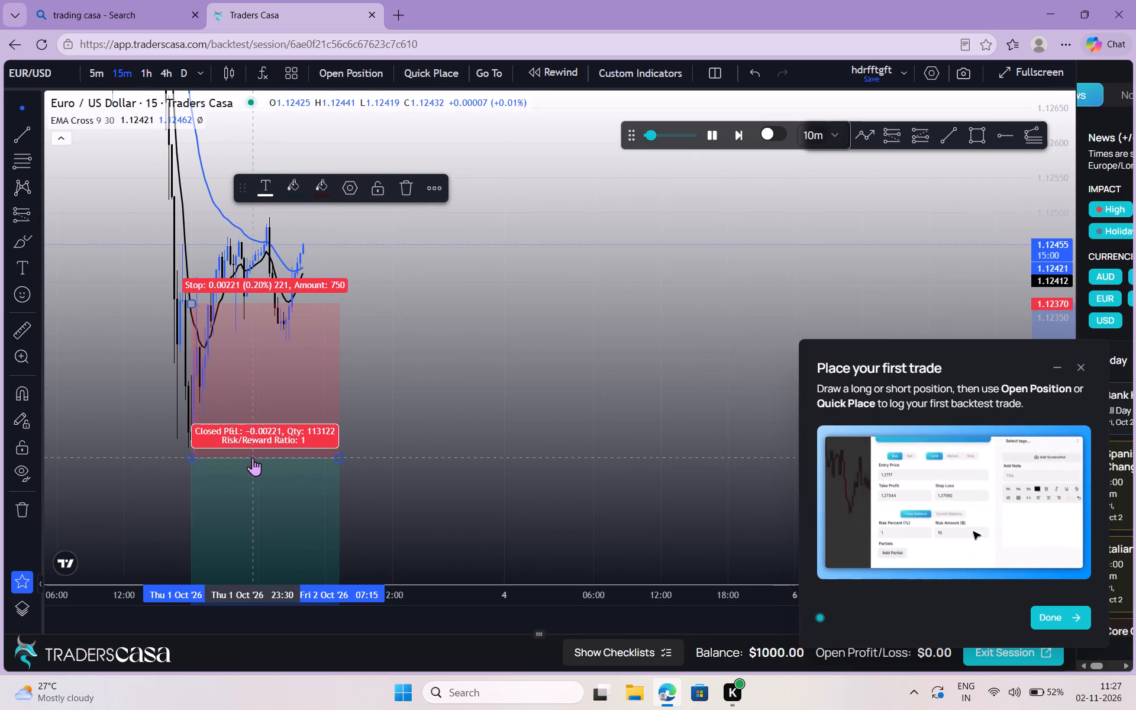
drag(253, 457, 327, 306)
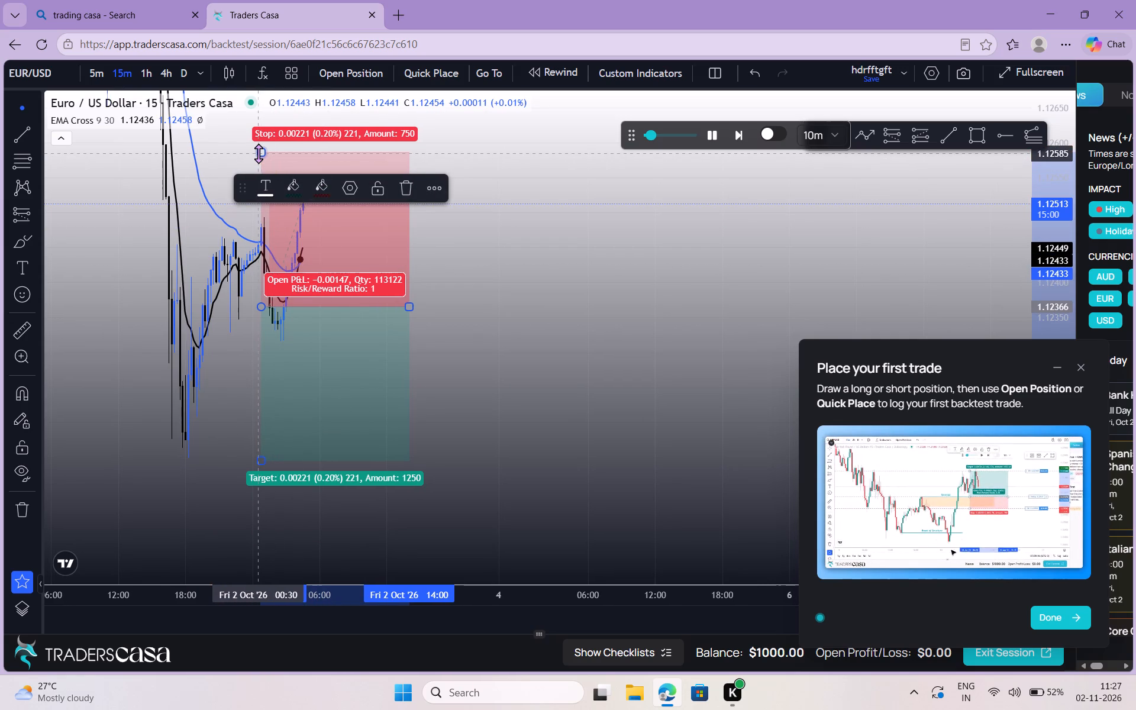
drag(259, 153, 304, 92)
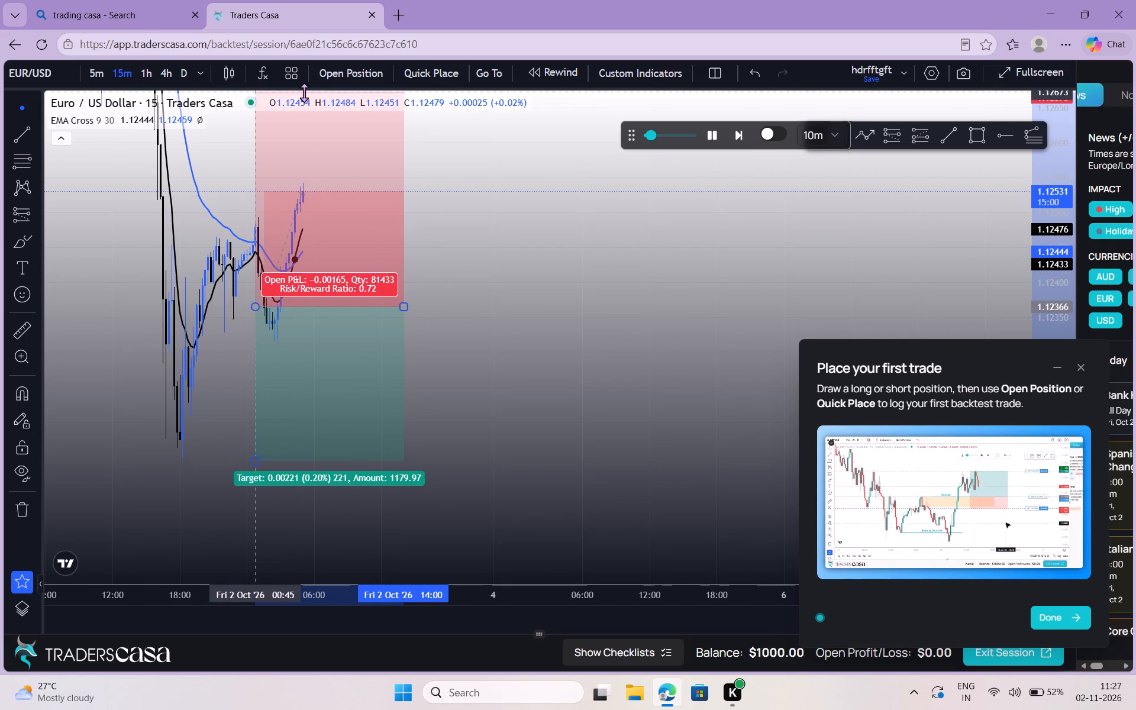
drag(304, 92, 304, 108)
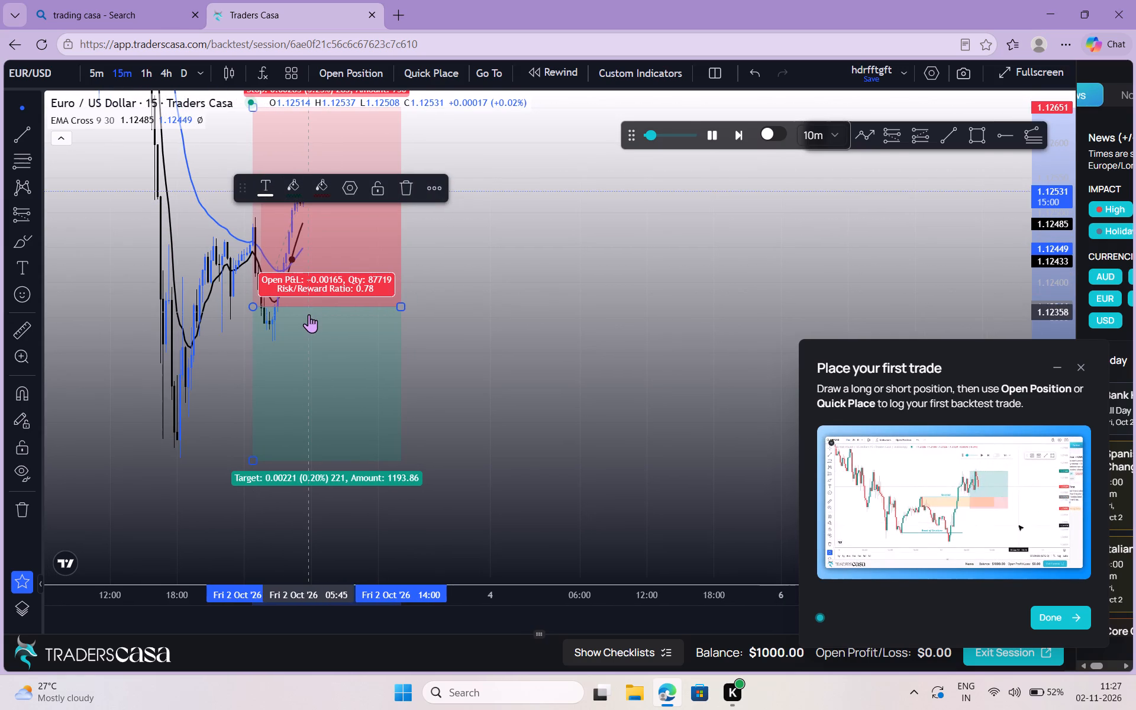
drag(310, 301, 356, 175)
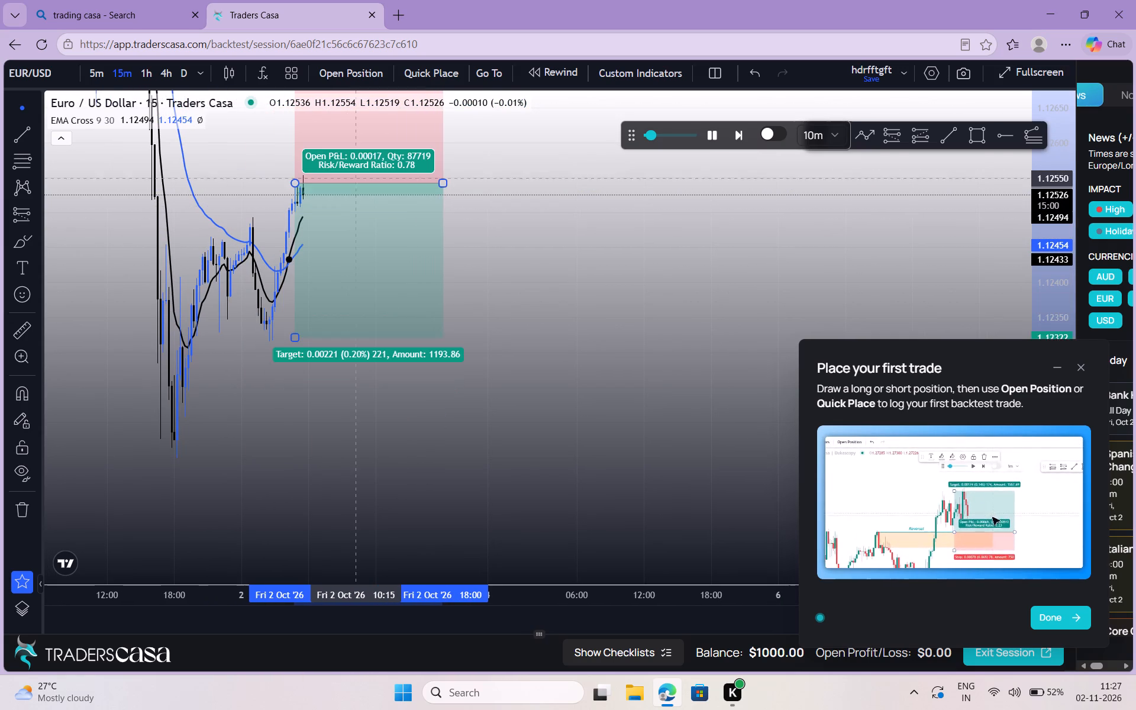
drag(356, 175, 357, 175)
Tighten the short position's stop to about 1.12623, a distance of about 0.00076 above the entry.
drag(552, 249, 530, 431)
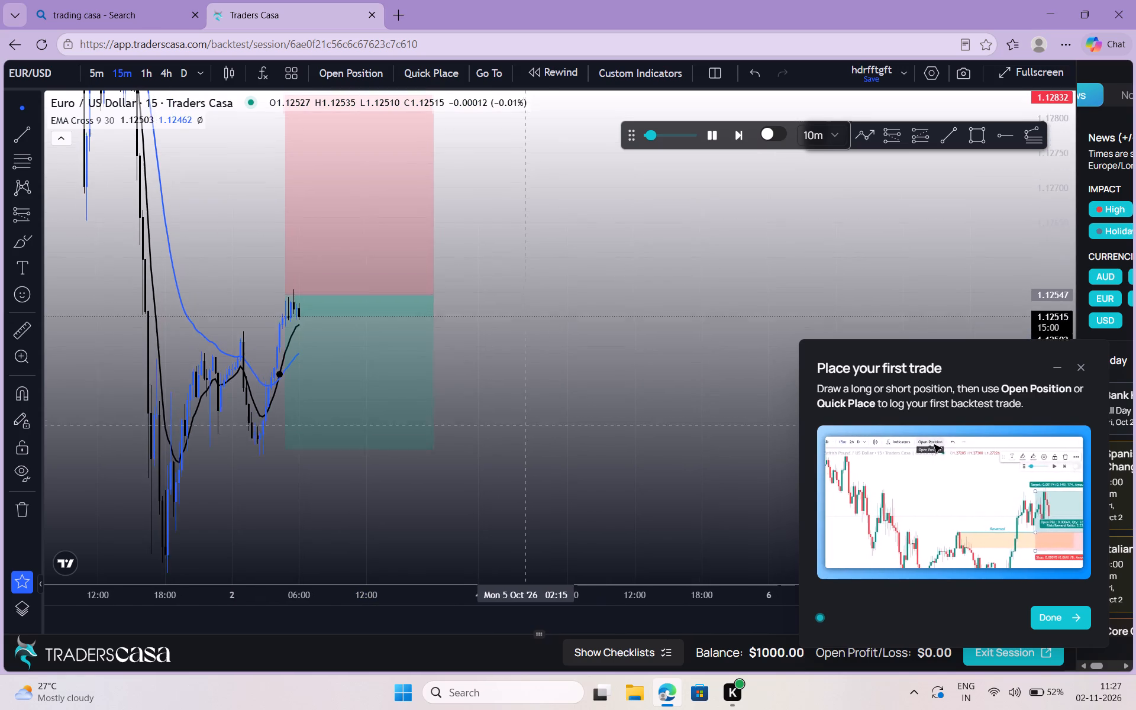
drag(530, 431, 531, 433)
click(240, 238)
drag(240, 238, 231, 301)
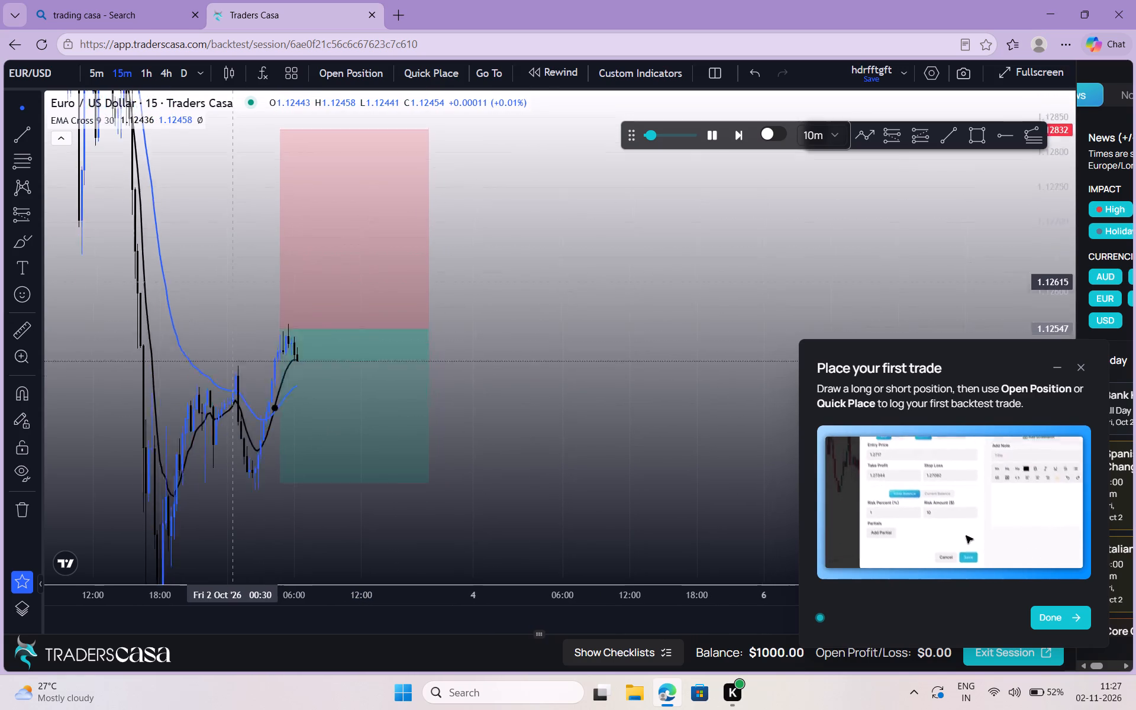
drag(231, 301, 231, 329)
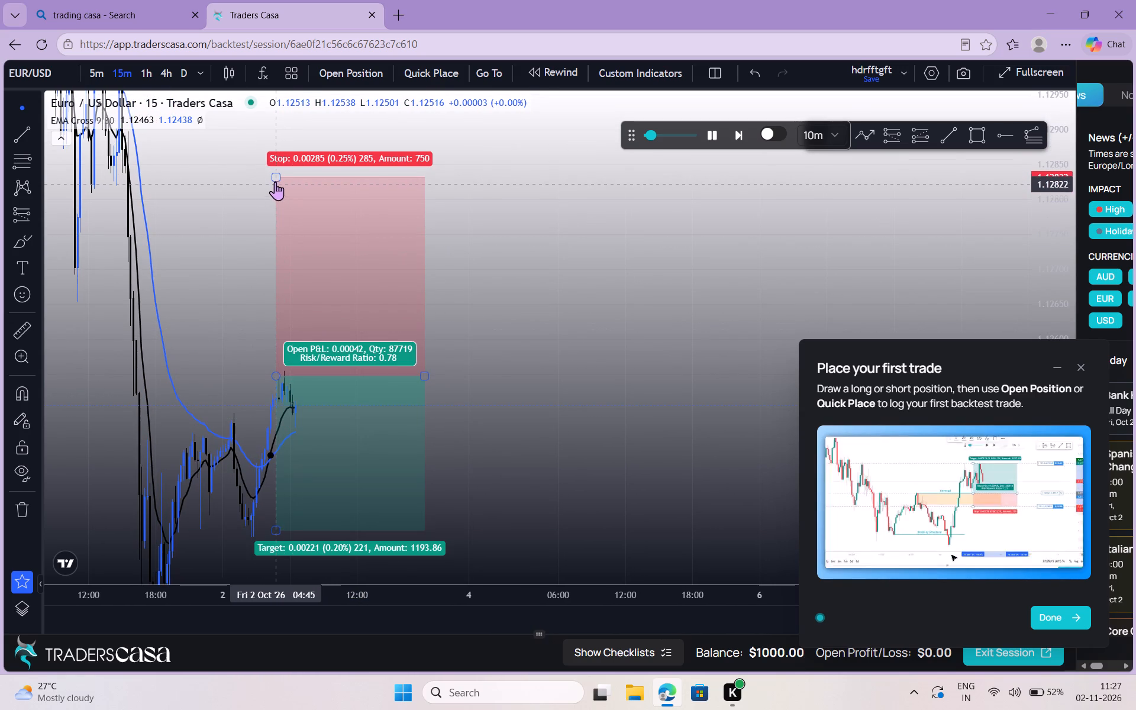
drag(275, 180, 251, 322)
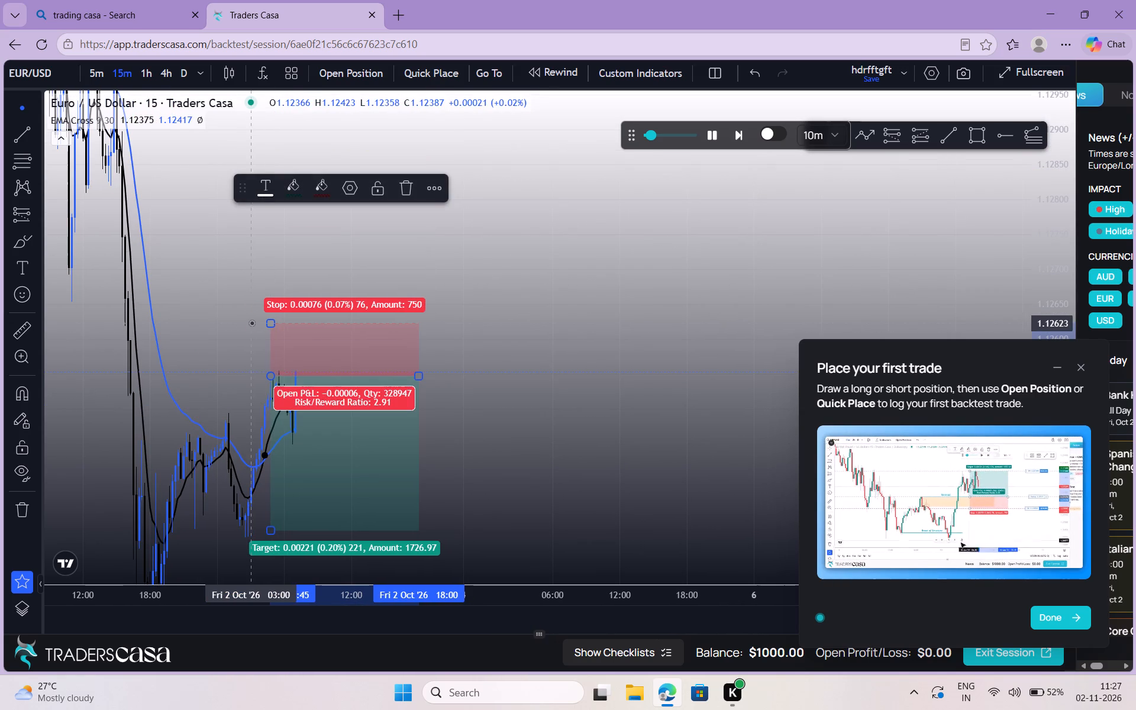
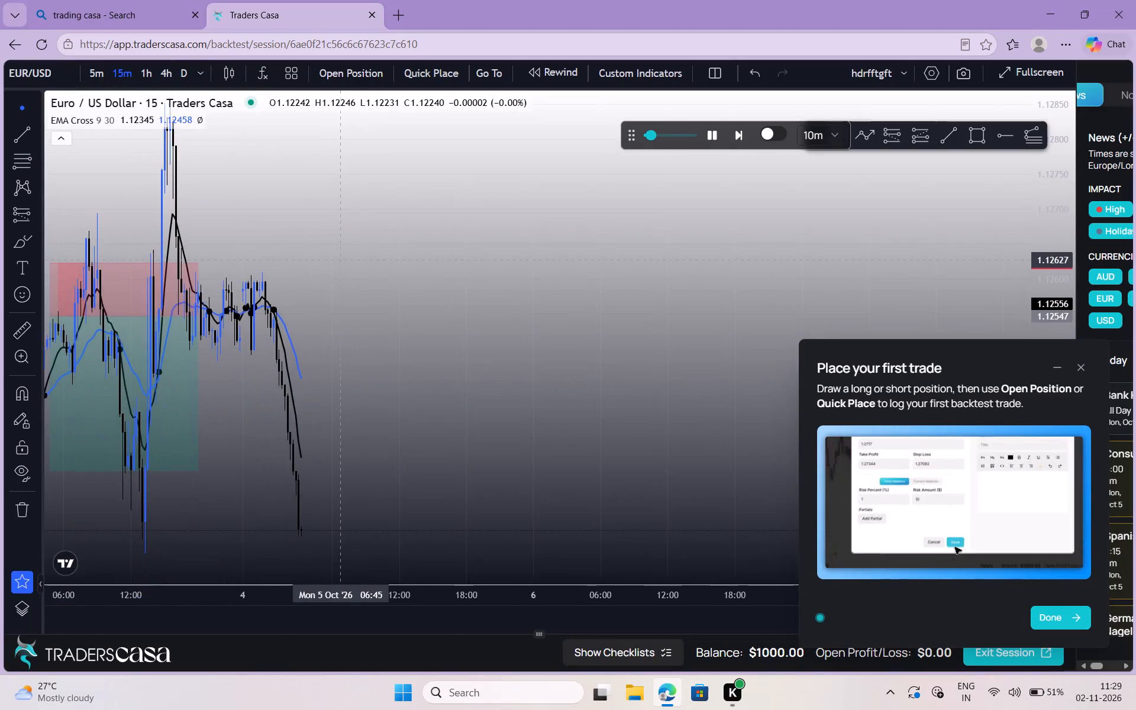
Move the replay controls off the favourite drawing tools and draw a Fibonacci retracement from the 5 Oct 00:00 high, about 1.12618, down to about 1.12177.
drag(342, 260, 380, 289)
click(380, 289)
drag(380, 289, 316, 240)
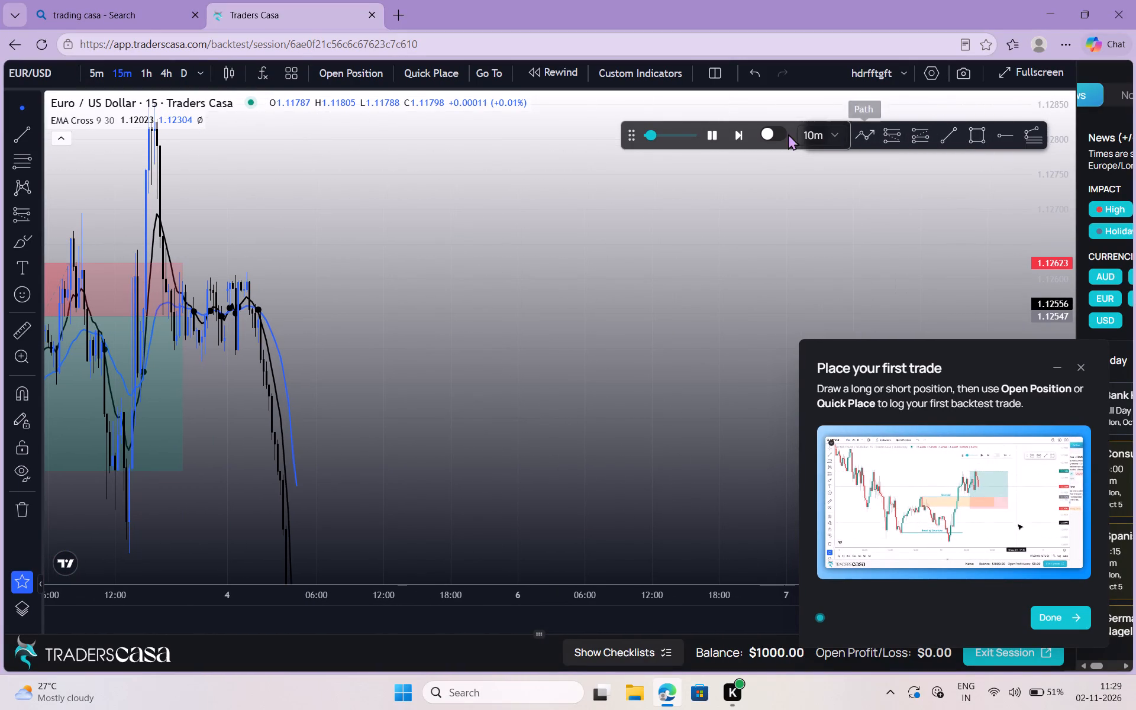
drag(628, 134, 577, 134)
click(840, 131)
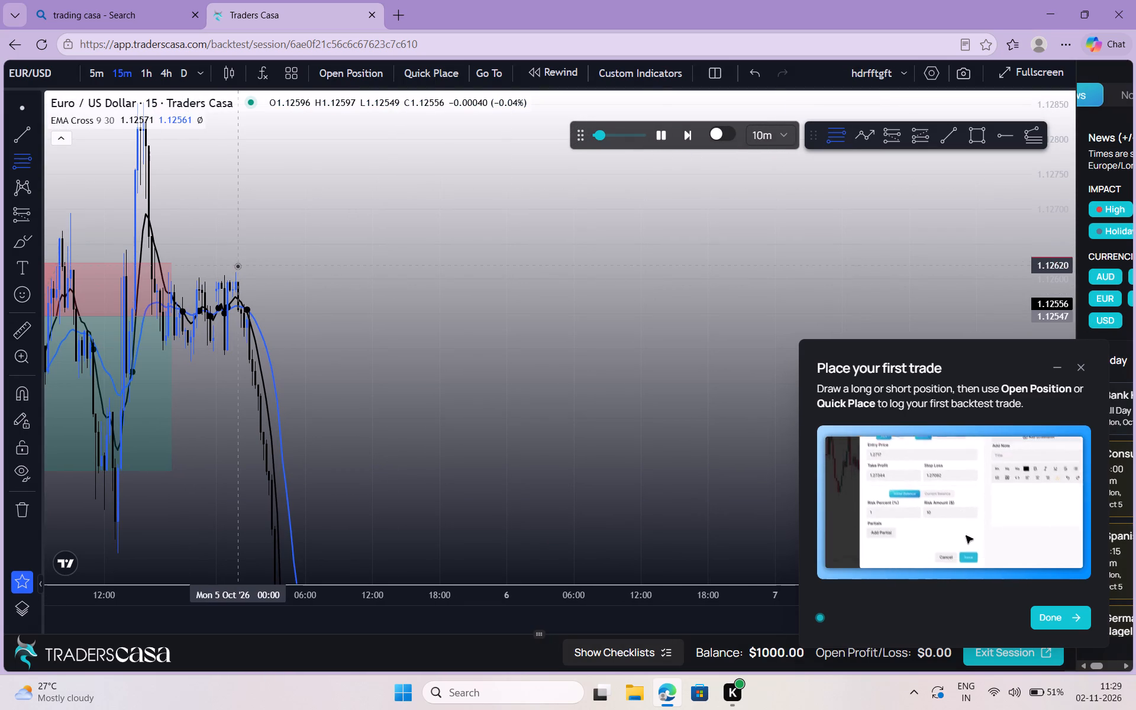
drag(237, 267, 441, 574)
click(441, 574)
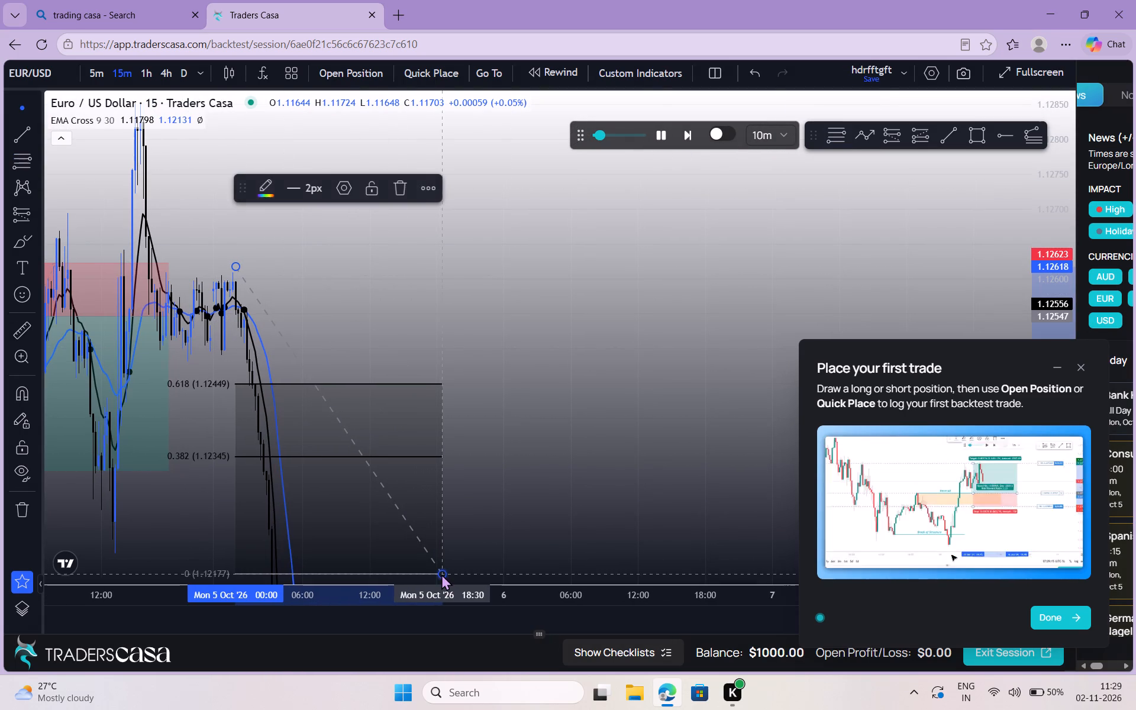
Extend the new Fibonacci retracement's 0 level down to about 1.11831, stretching its end further forward in time.
drag(502, 537, 389, 281)
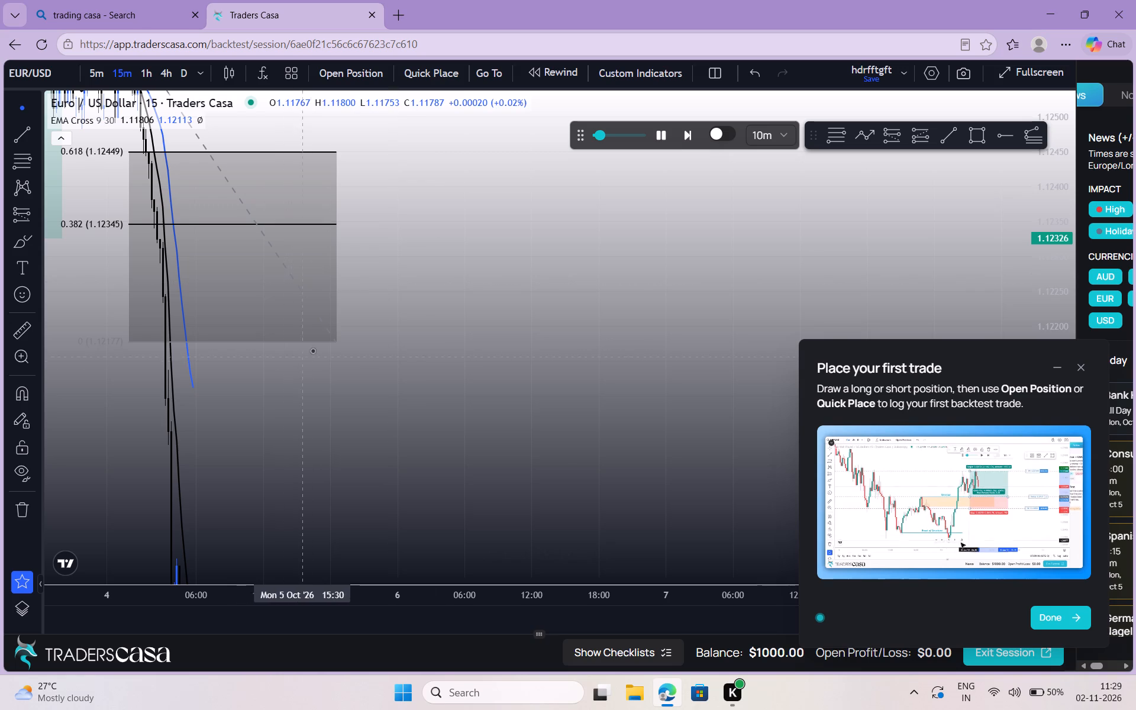
drag(332, 340, 428, 502)
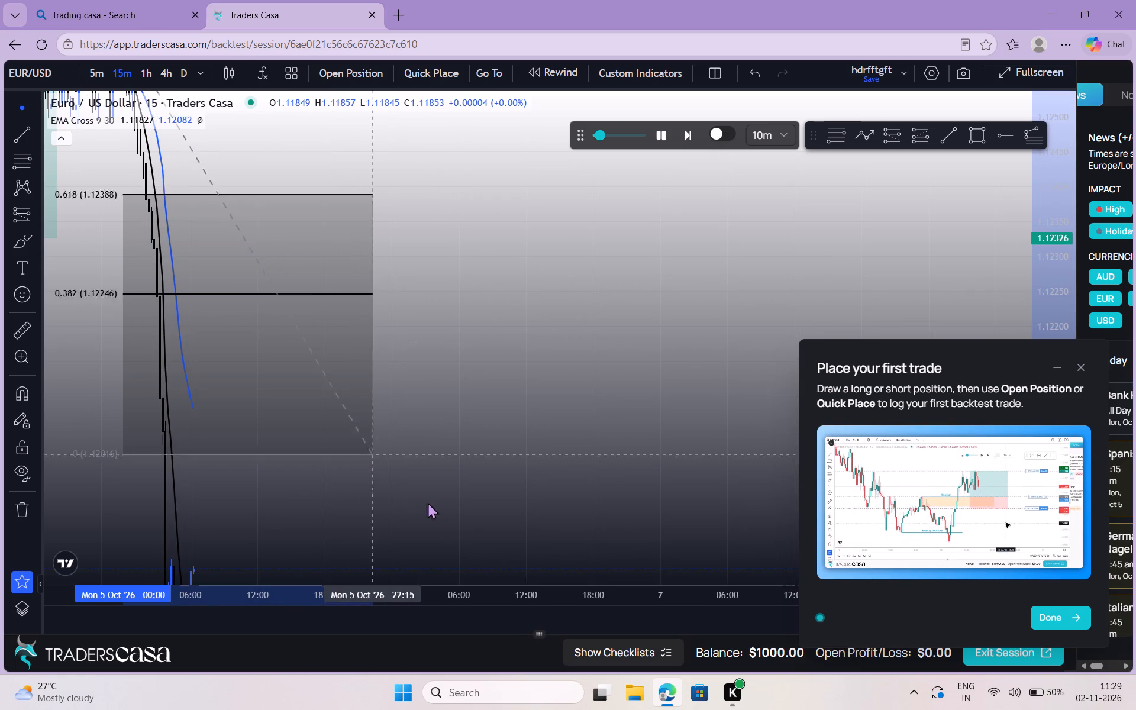
drag(428, 502, 497, 588)
drag(584, 437, 590, 282)
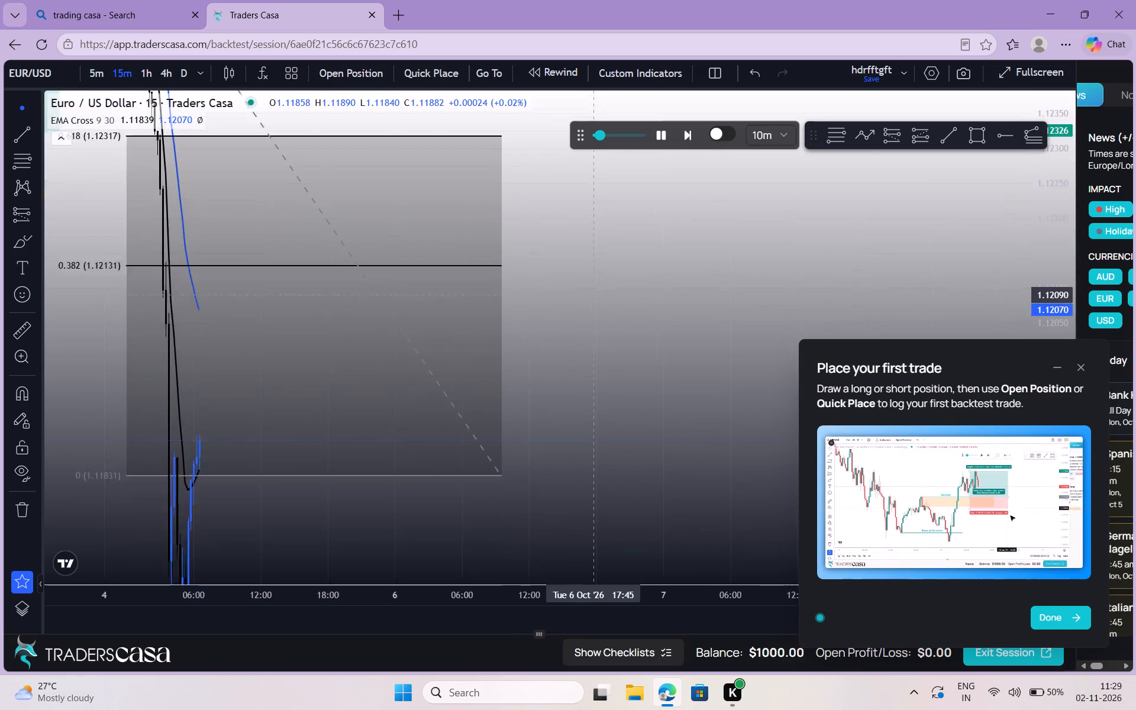
drag(590, 282, 586, 283)
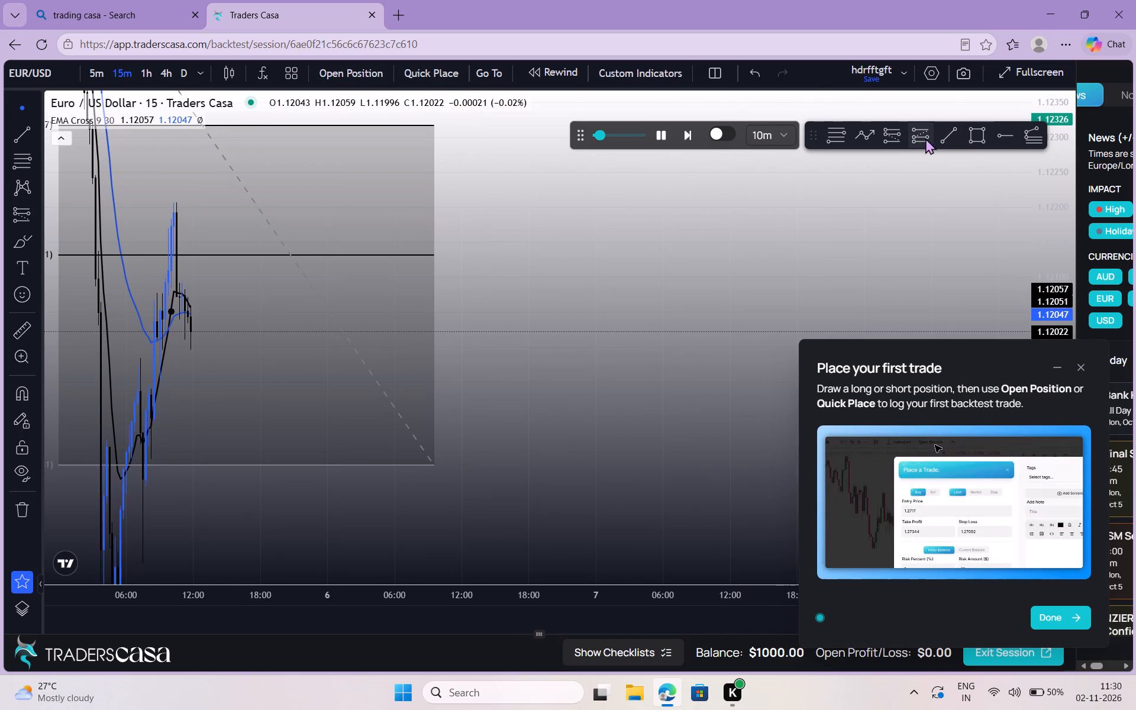
Place a short position on the latest 5 Oct candles, with a target distance of about 0.00301 and its stop at about 1.12135, 0.00135 above entry.
click(886, 134)
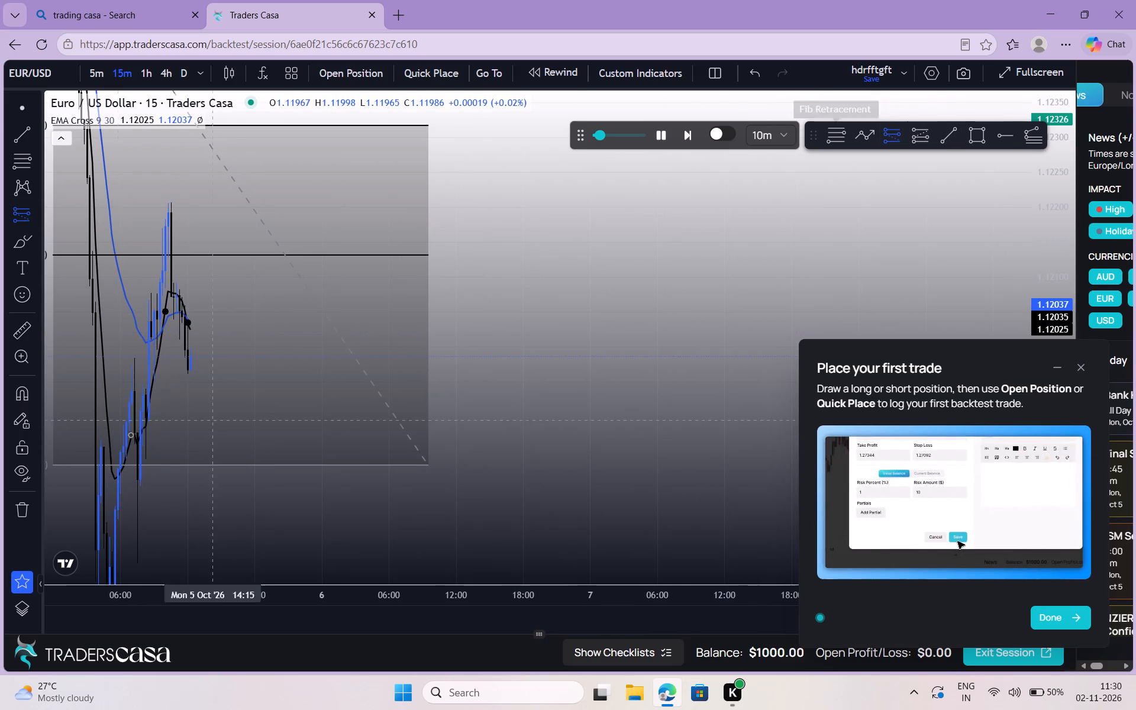
click(189, 347)
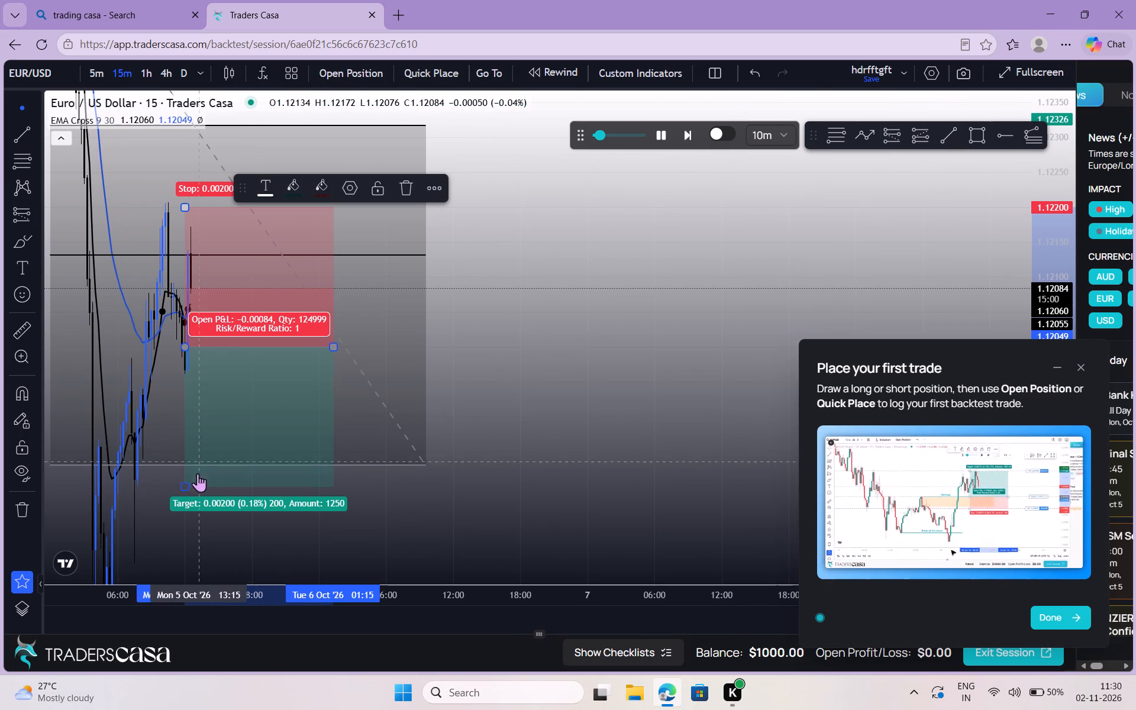
drag(184, 485, 189, 557)
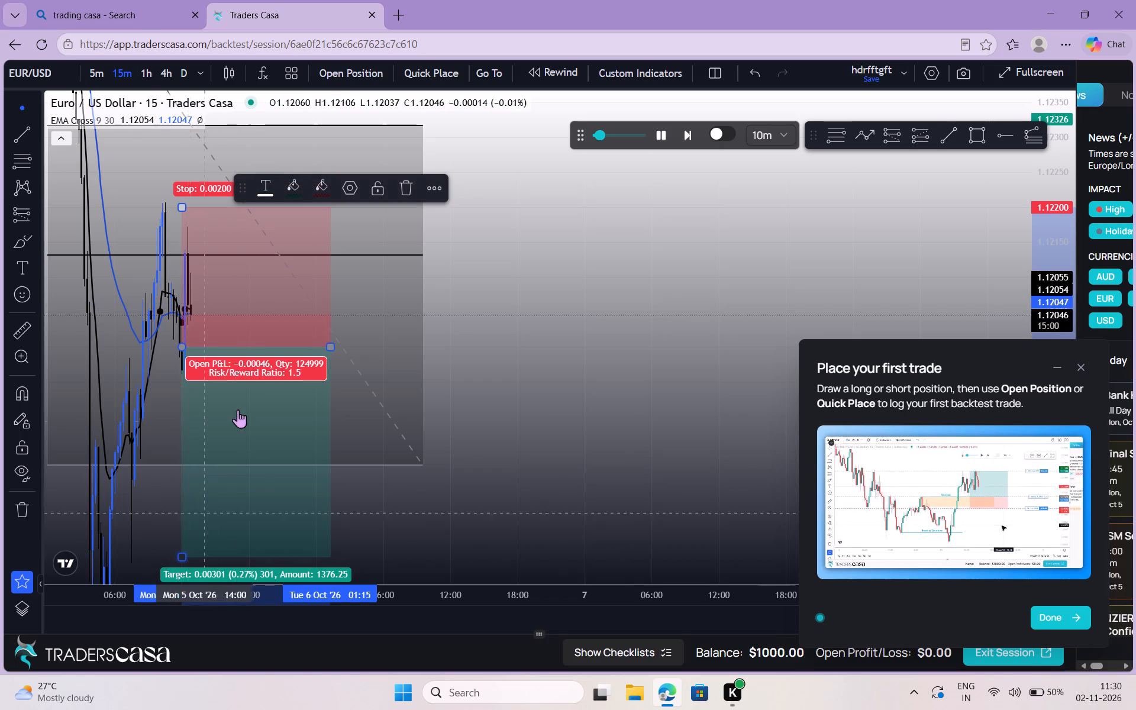
drag(180, 204, 186, 253)
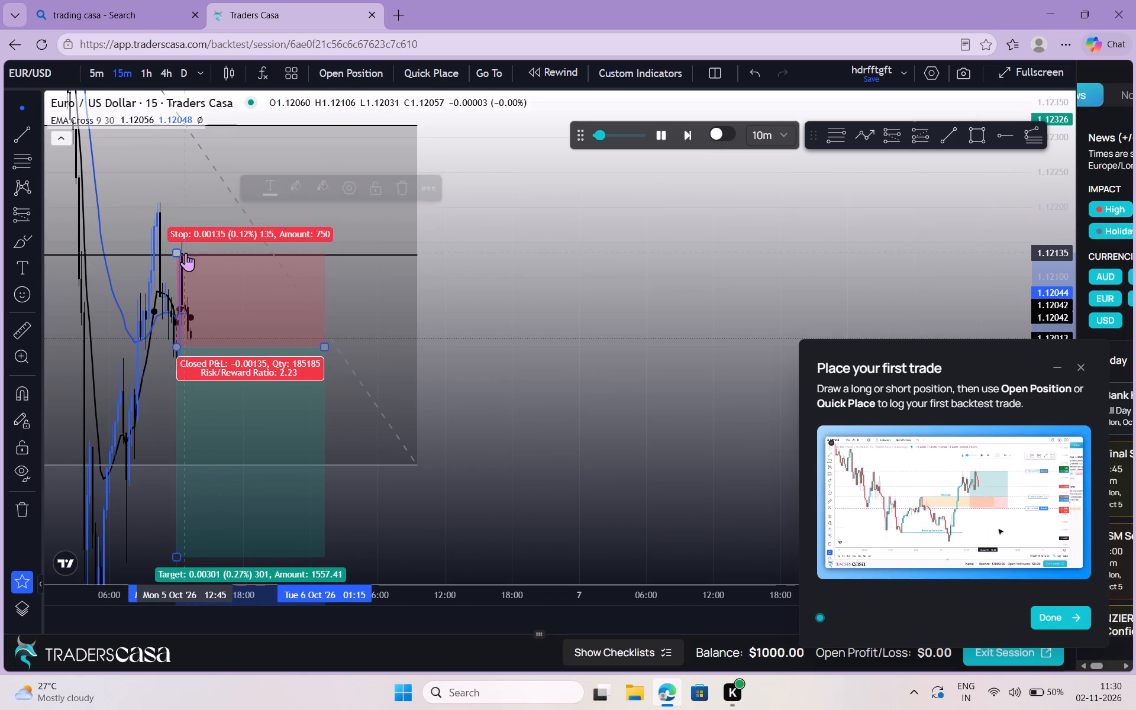
click(485, 230)
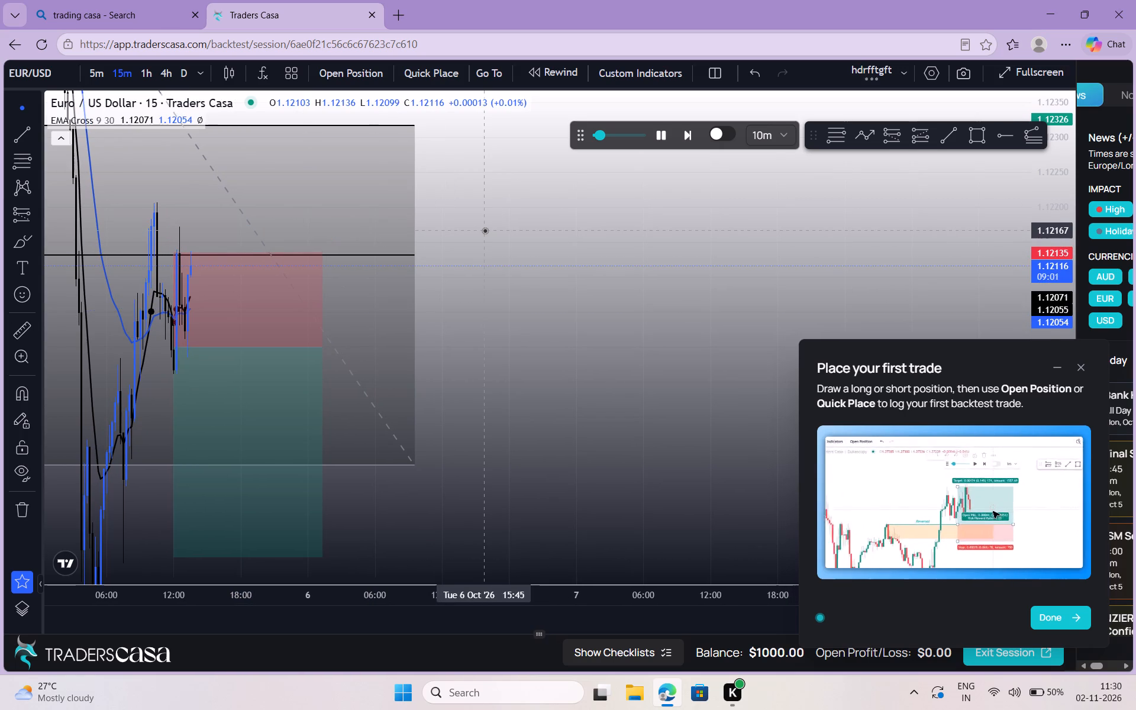
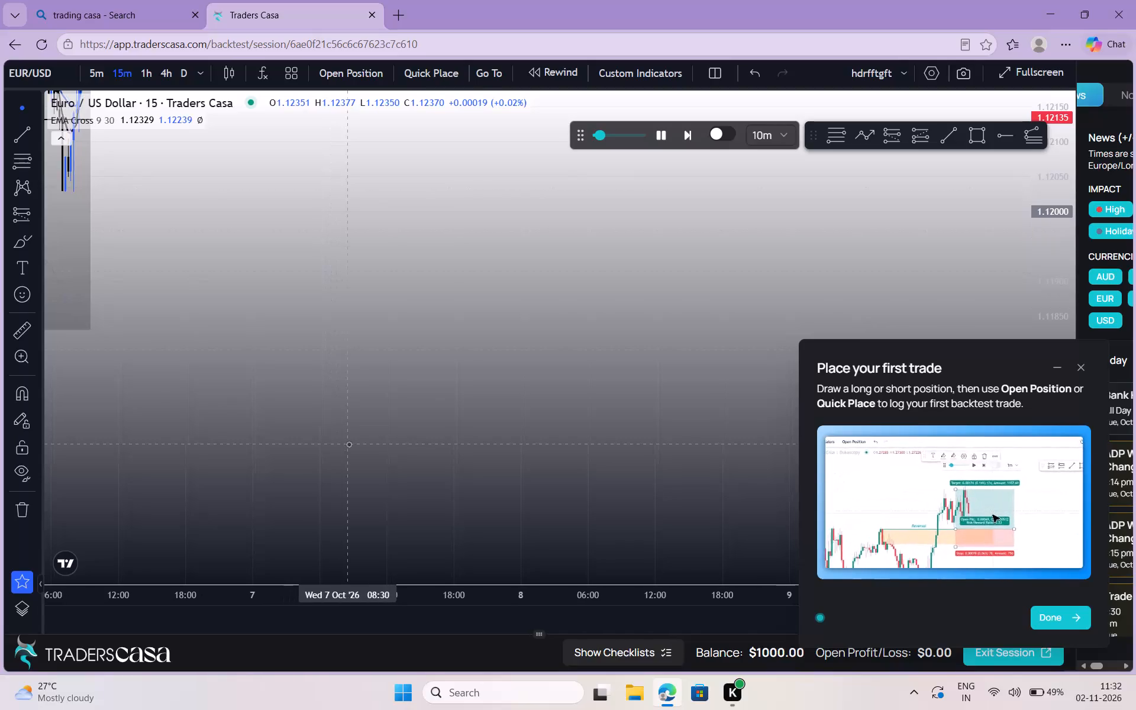
Examine the latest replayed EUR/USD 15-minute candles on 6 Oct relative to the Fibonacci retracement and short position.
drag(348, 444, 369, 592)
drag(298, 411, 330, 499)
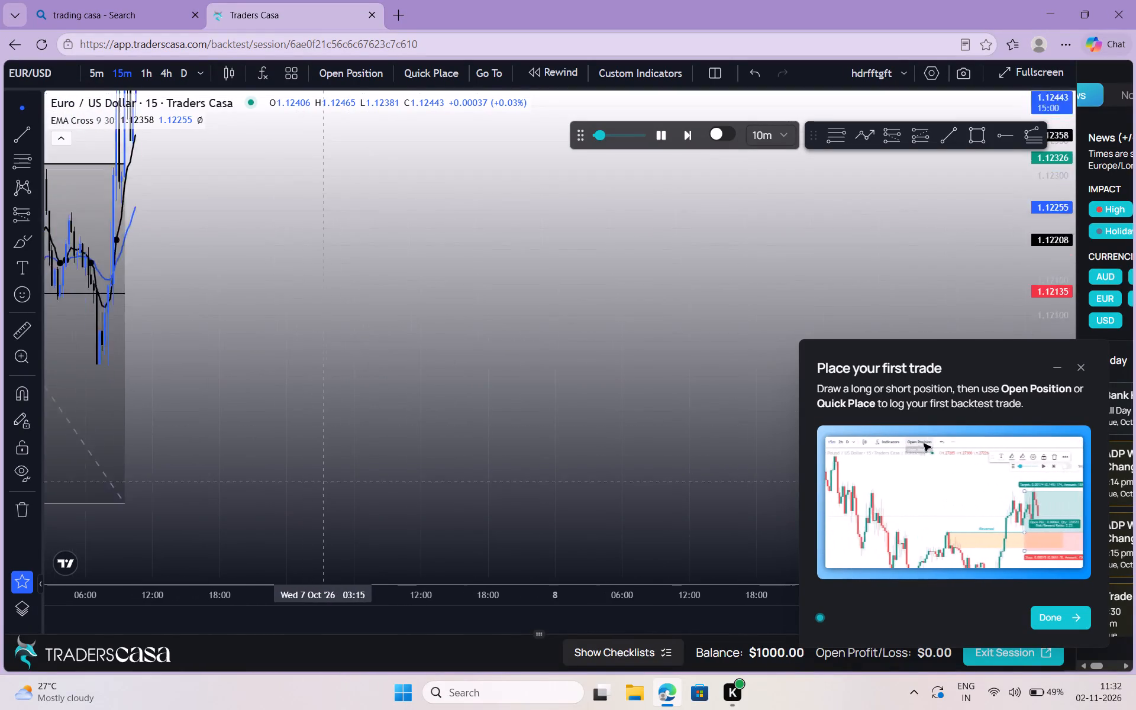
drag(330, 499, 343, 550)
drag(318, 435, 362, 506)
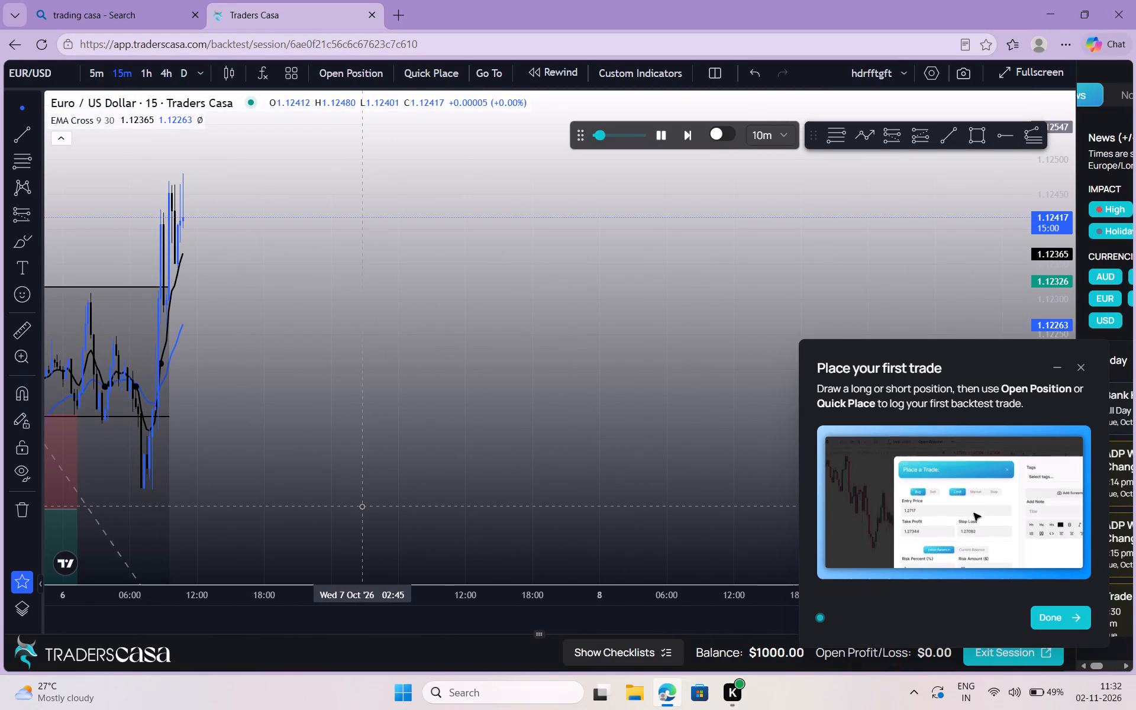
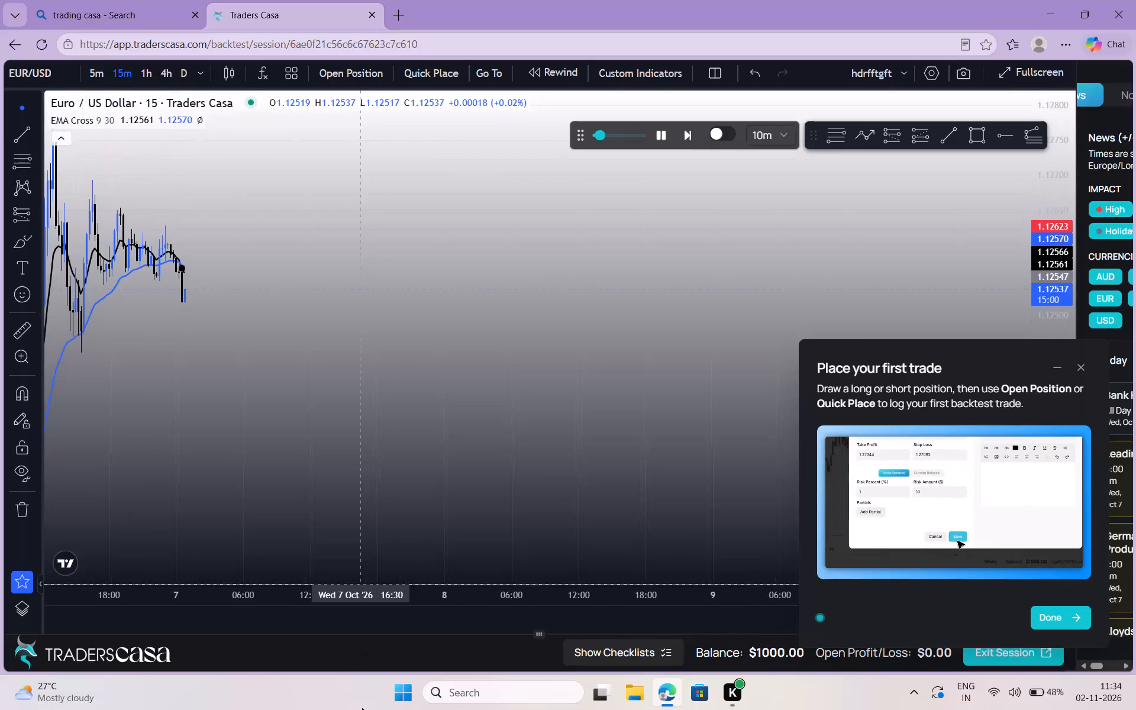
Draw a Fibonacci retracement from the 6 Oct 10:15 low area up to about 1.12775 at 8 Oct 01:45.
drag(283, 374, 404, 479)
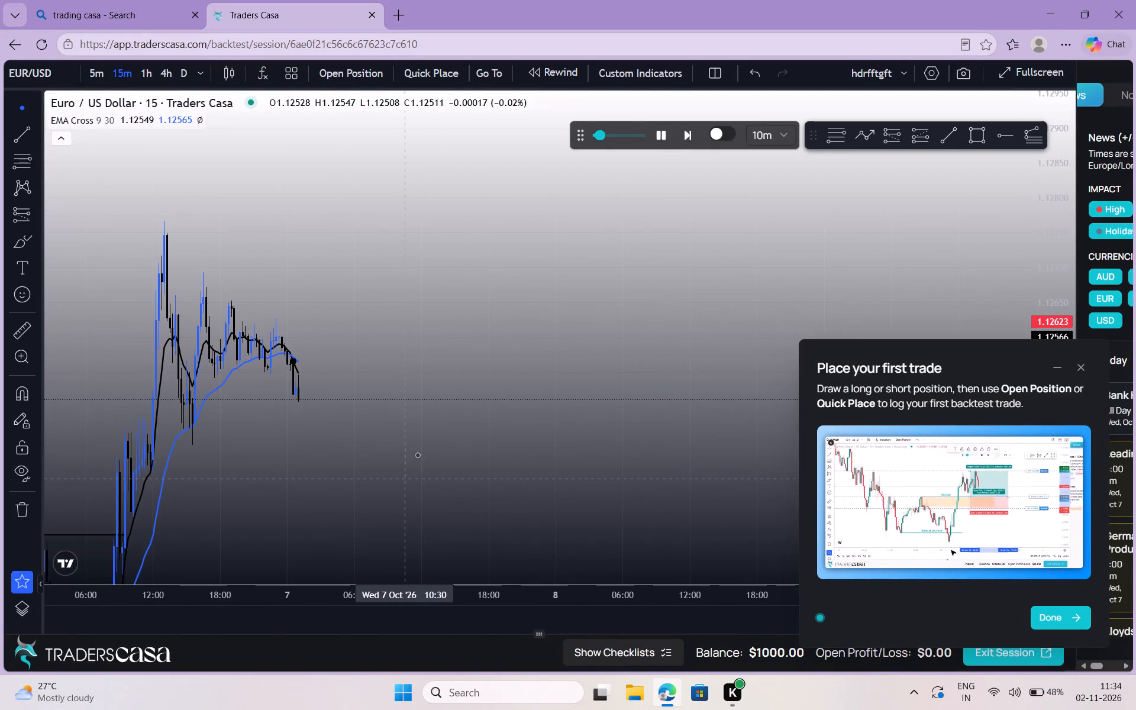
click(834, 132)
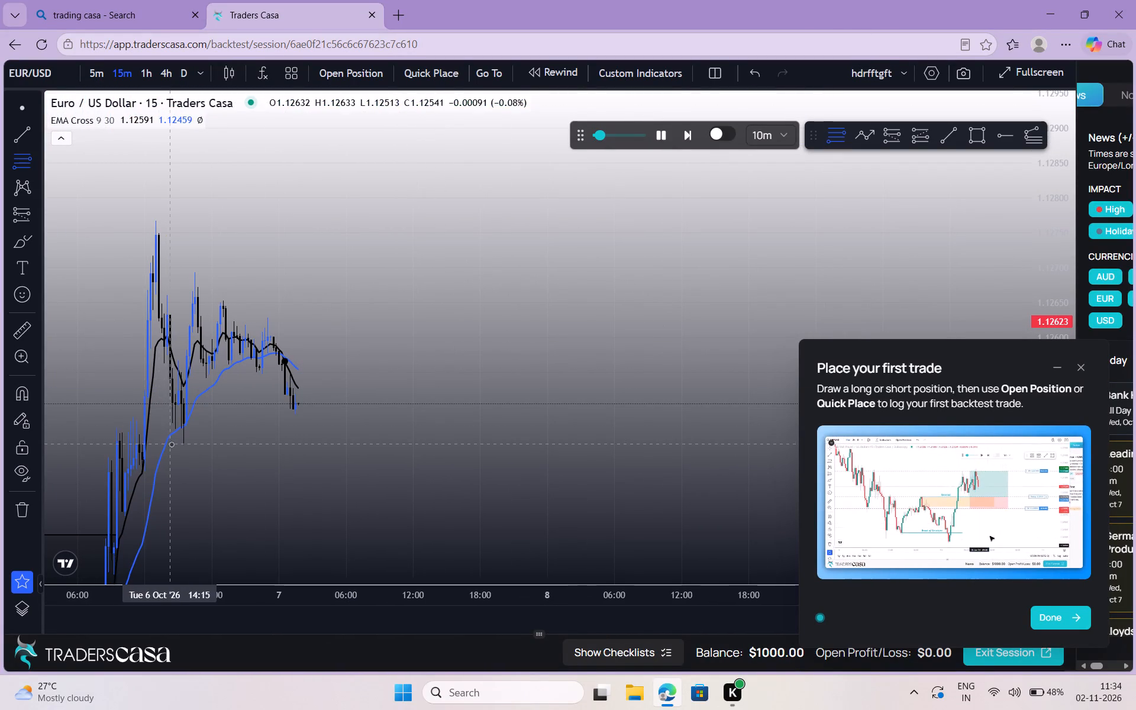
drag(124, 522, 540, 166)
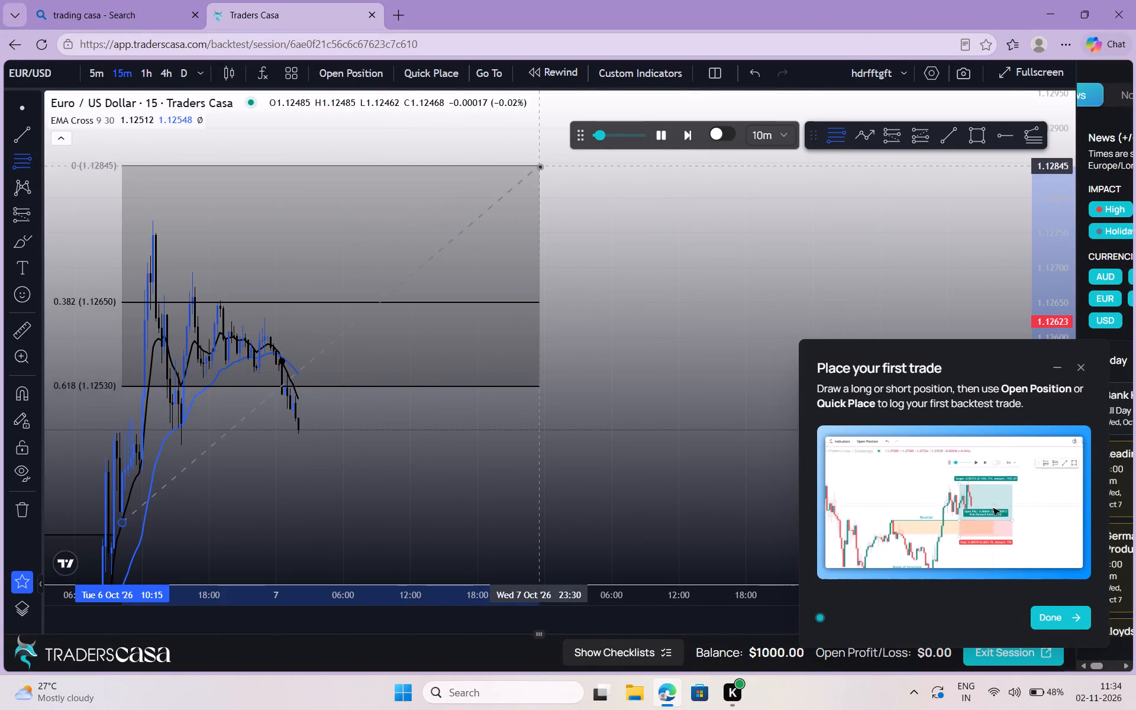
drag(540, 166, 561, 215)
click(561, 215)
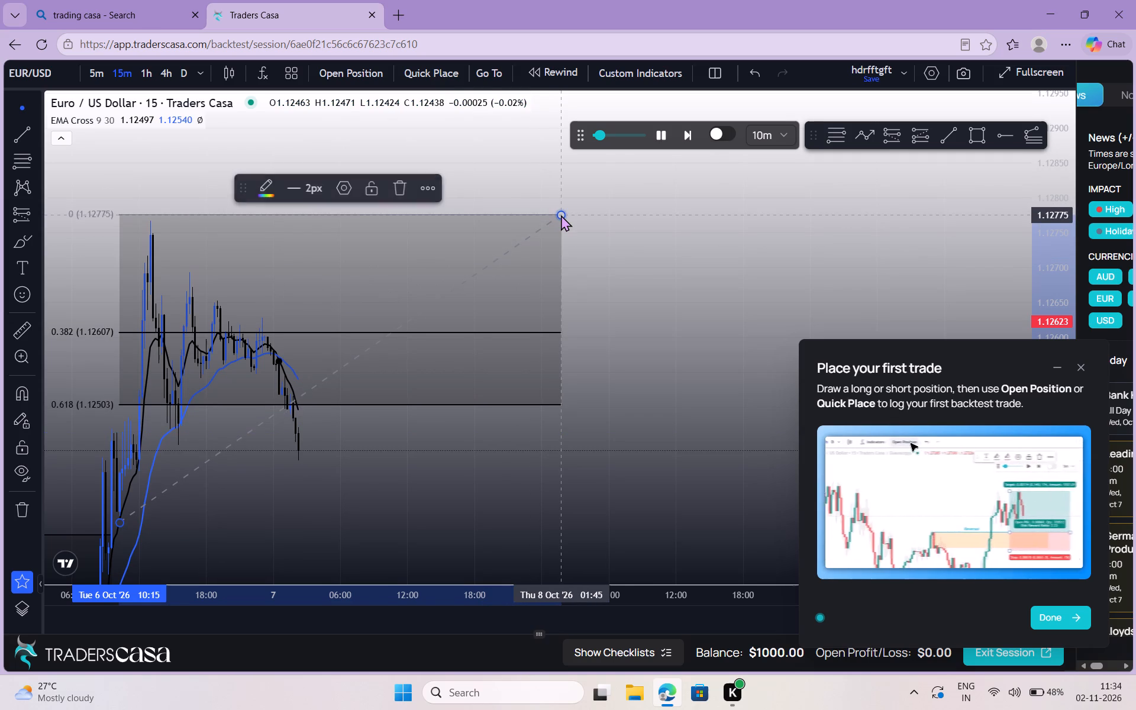
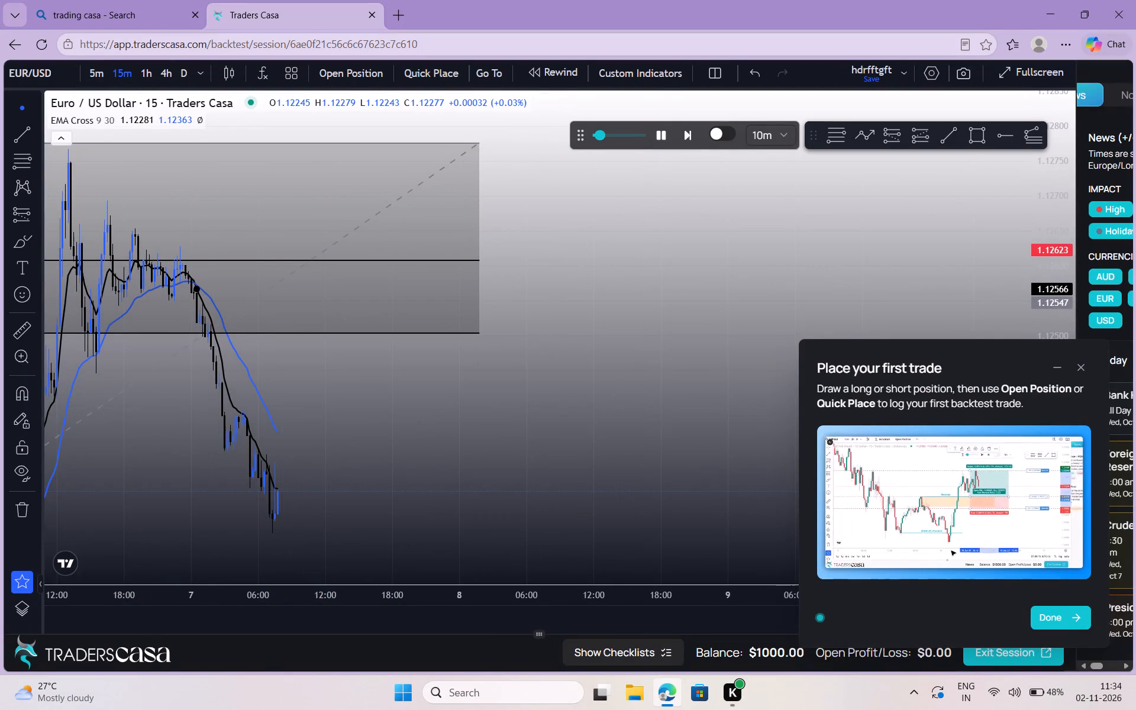
Draw a Fibonacci retracement from the 6 Oct 19:00 swing high at about 1.12657 down to about 1.12157 on 8 Oct.
click(830, 121)
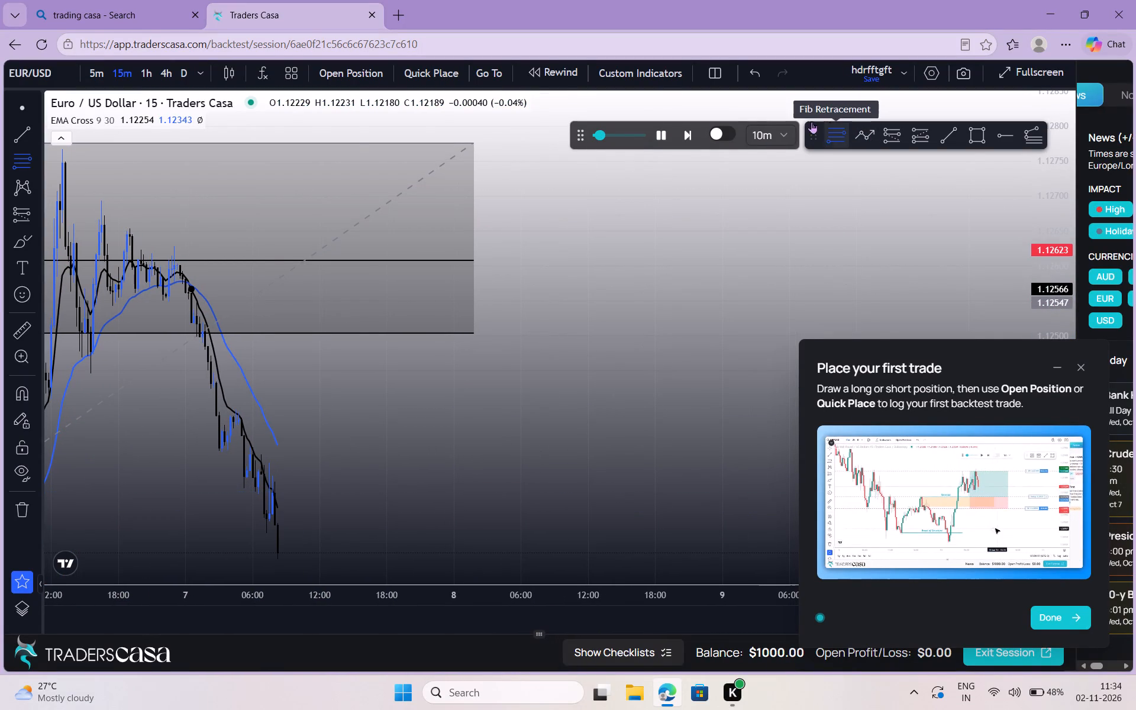
drag(127, 226, 226, 267)
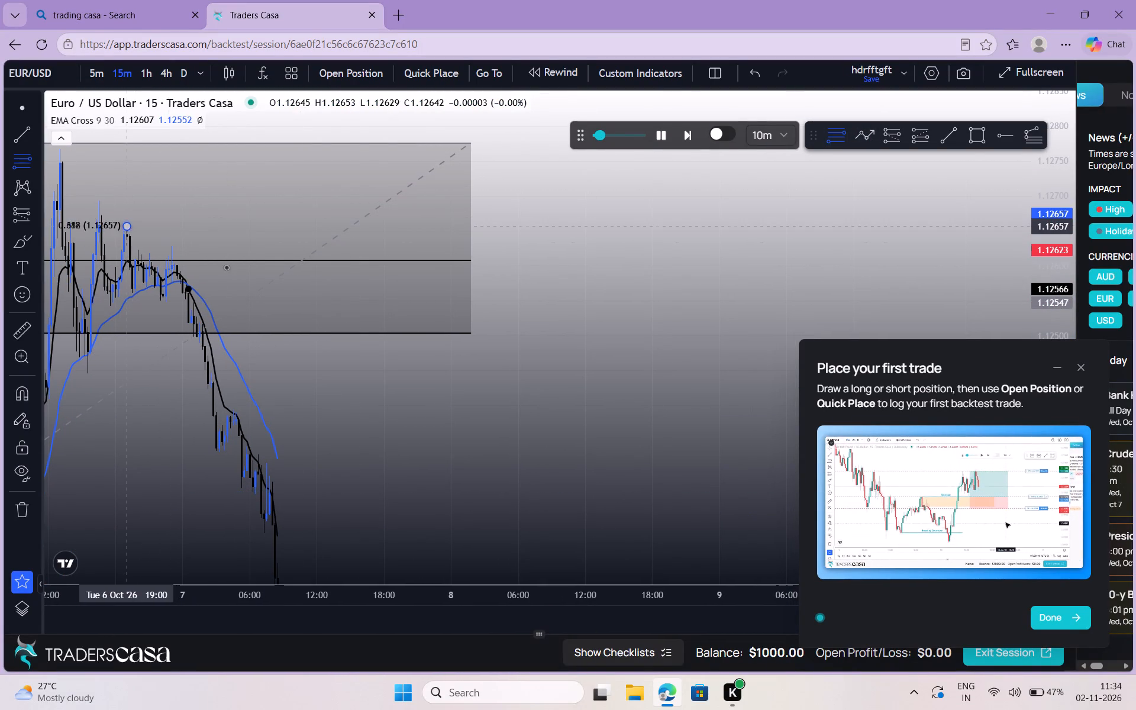
drag(226, 267, 747, 580)
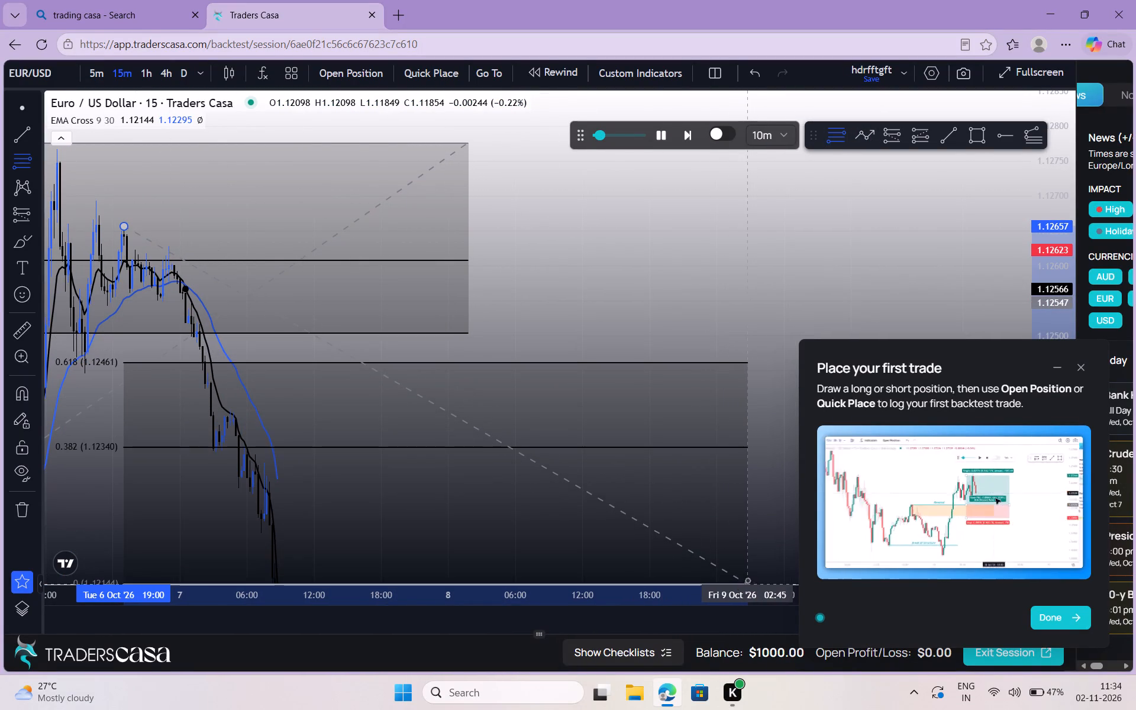
drag(747, 580, 689, 575)
click(689, 575)
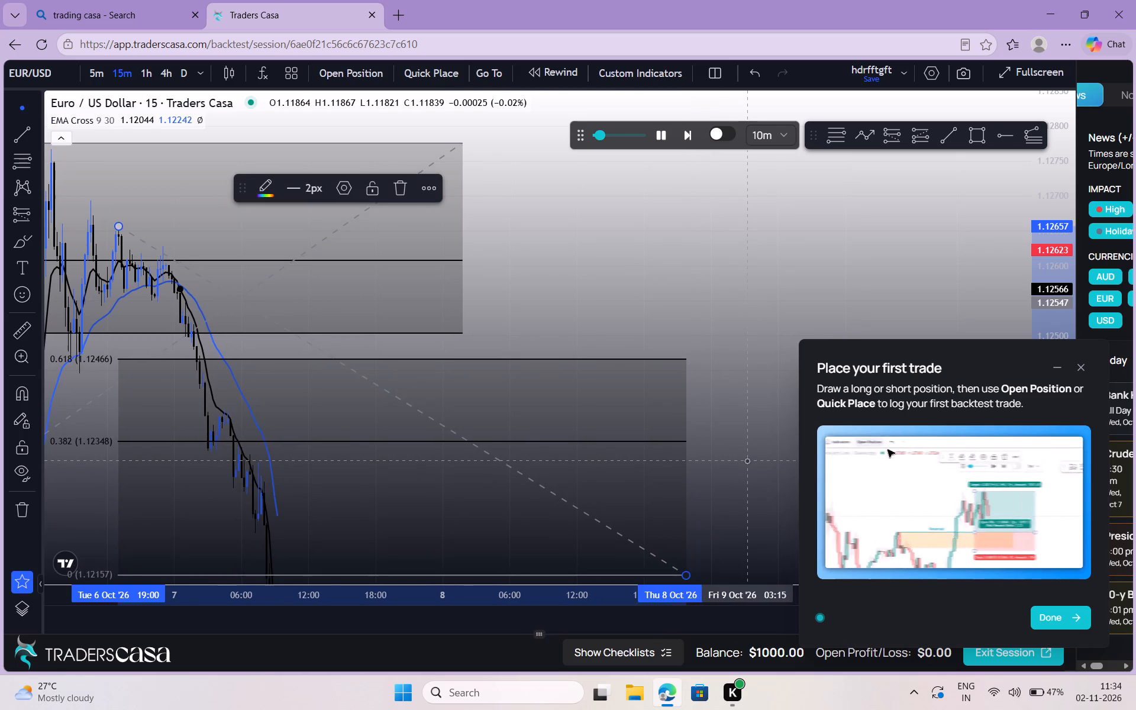
Draw a Fibonacci retracement from about 1.12339 at 7 Oct 07:00 down to the sharp drop's low level, ending around 8 Oct 14:45.
drag(747, 460, 622, 320)
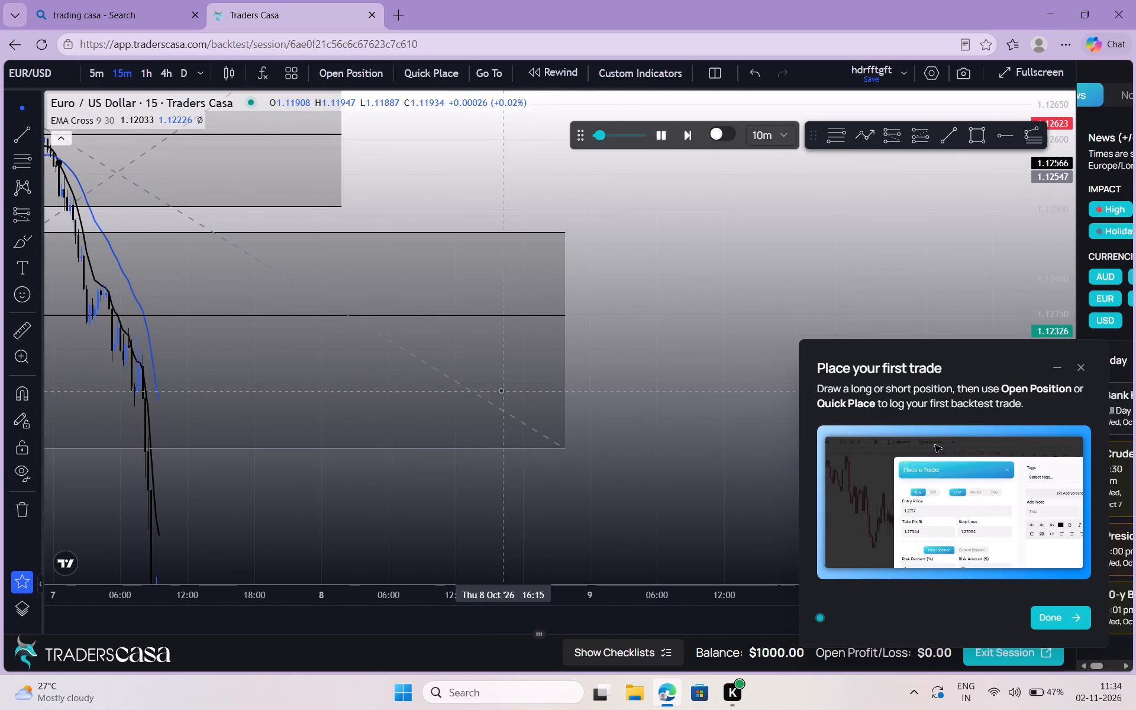
drag(587, 267, 560, 90)
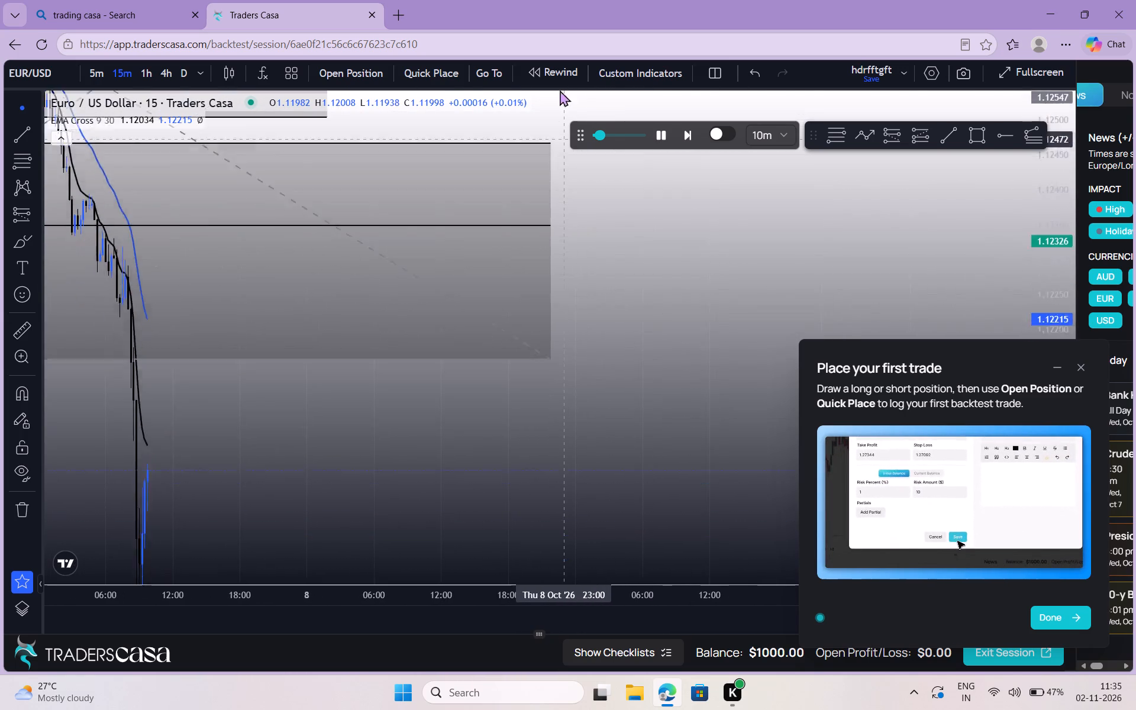
drag(560, 90, 613, 76)
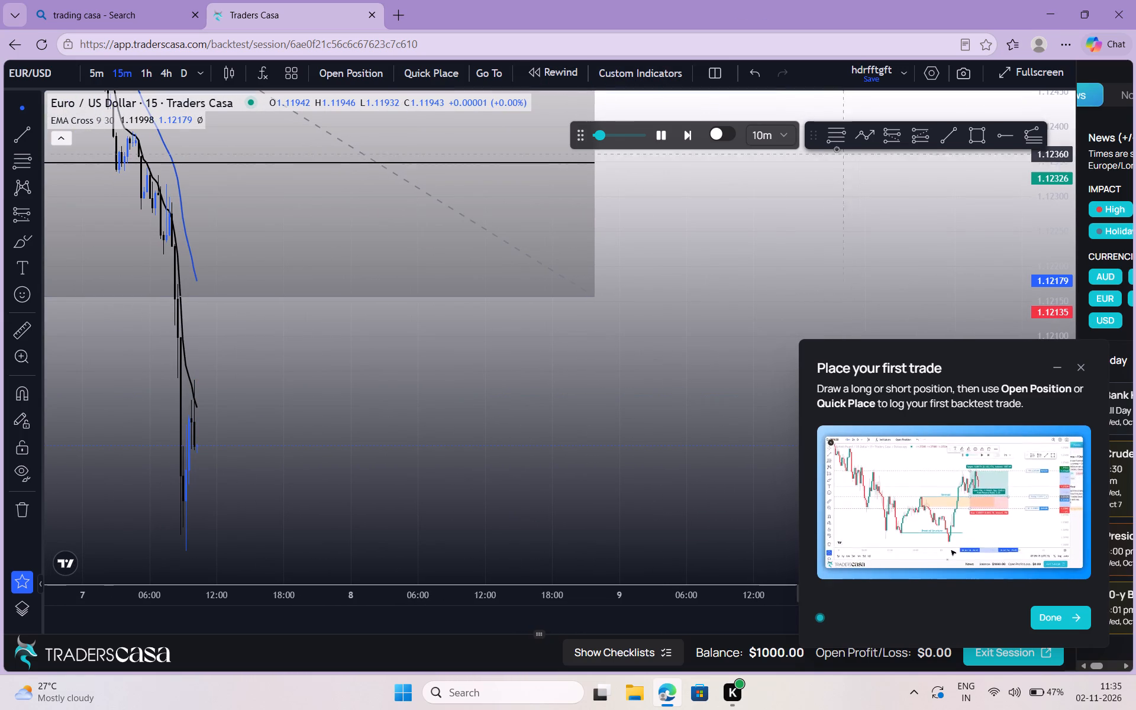
click(827, 140)
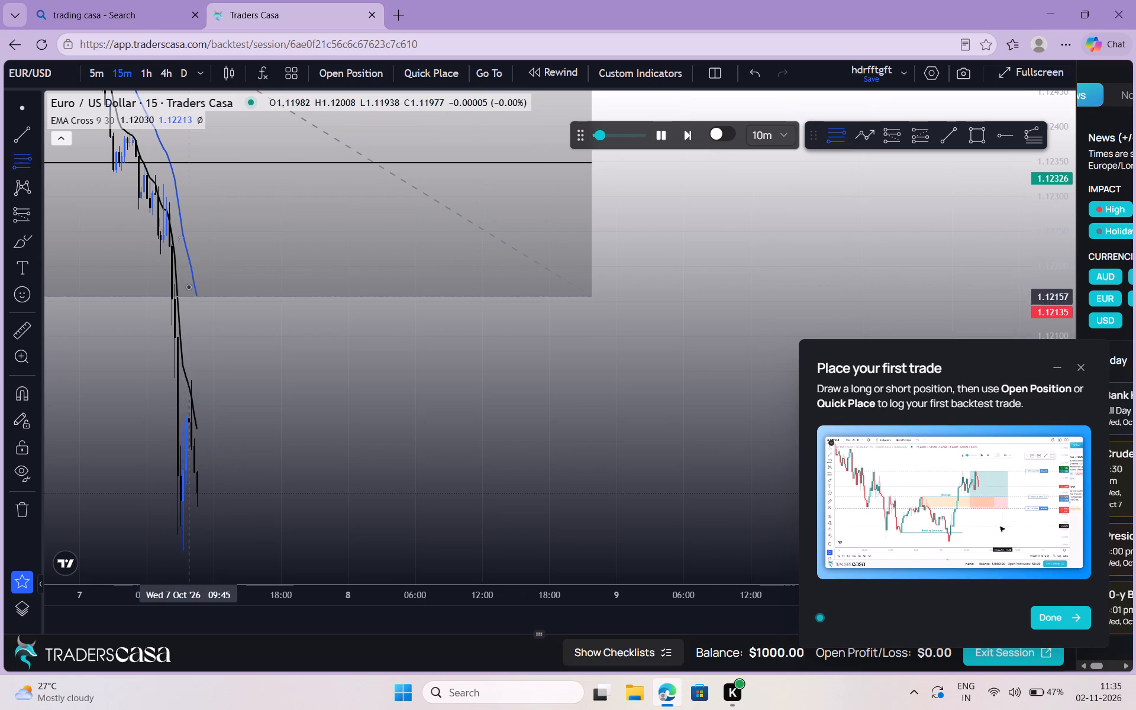
click(154, 169)
drag(154, 169, 338, 446)
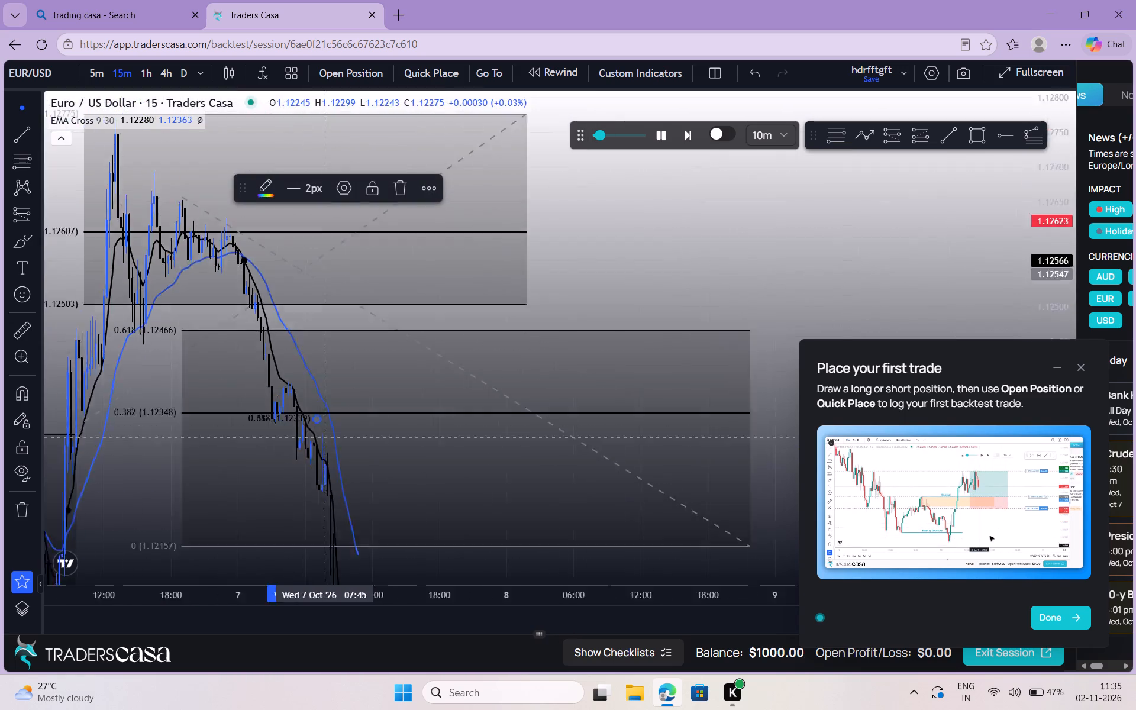
drag(338, 446, 149, 189)
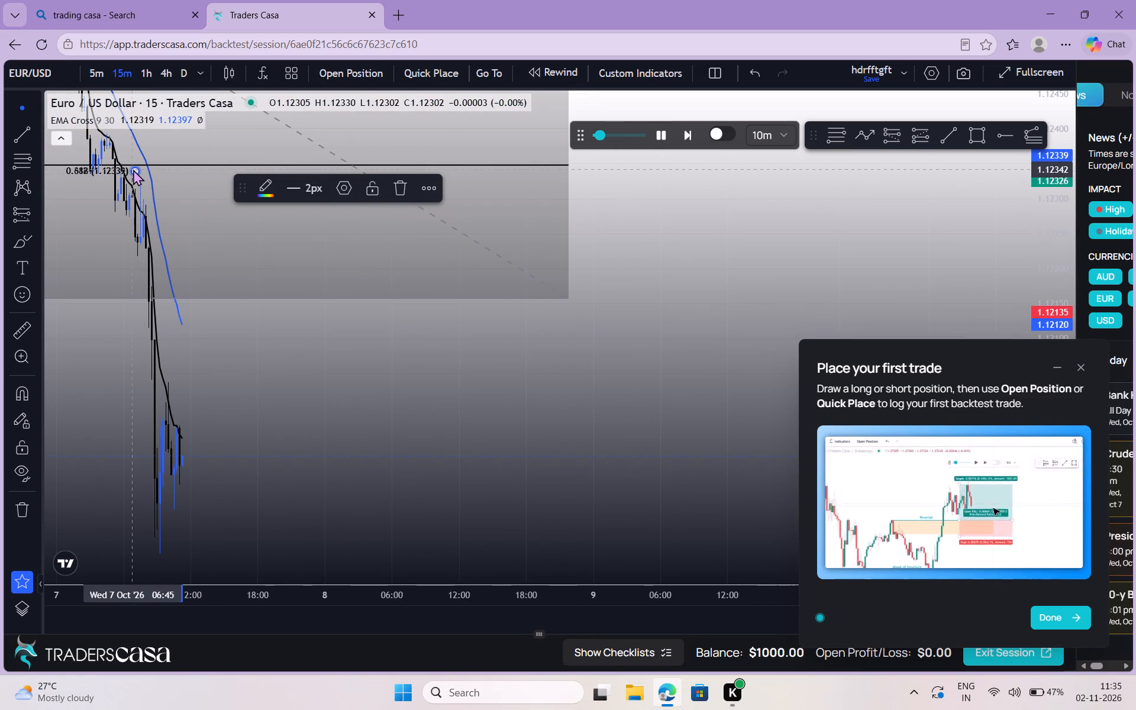
drag(133, 169, 488, 557)
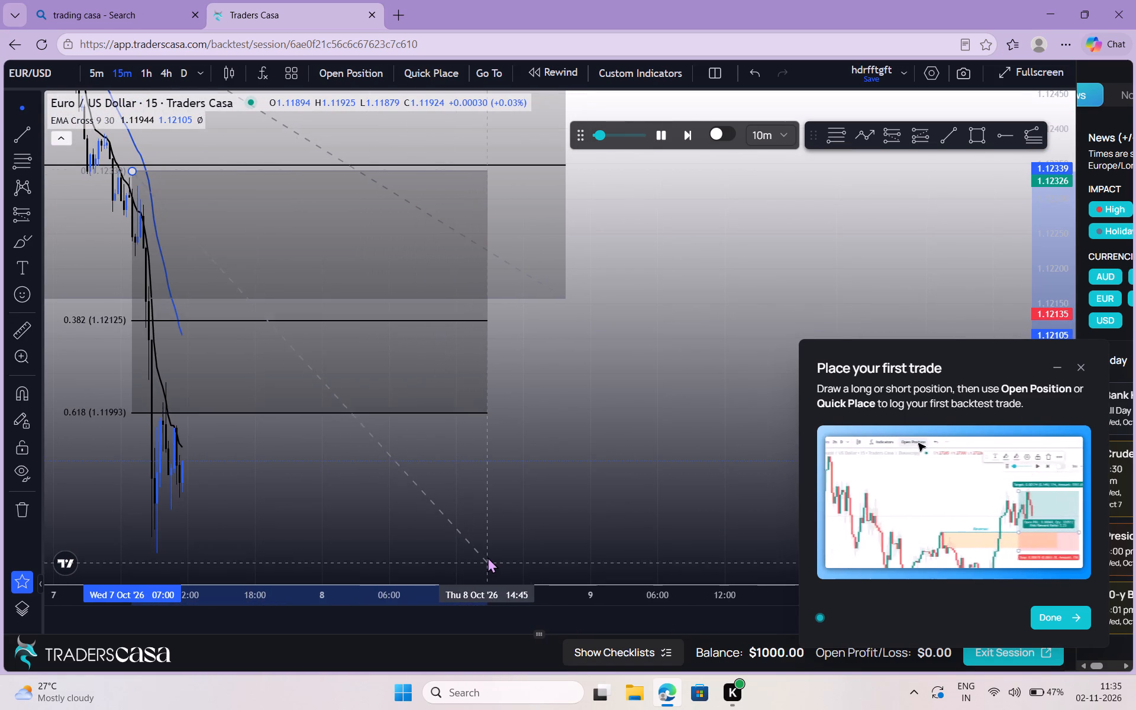
drag(488, 557, 488, 556)
click(488, 556)
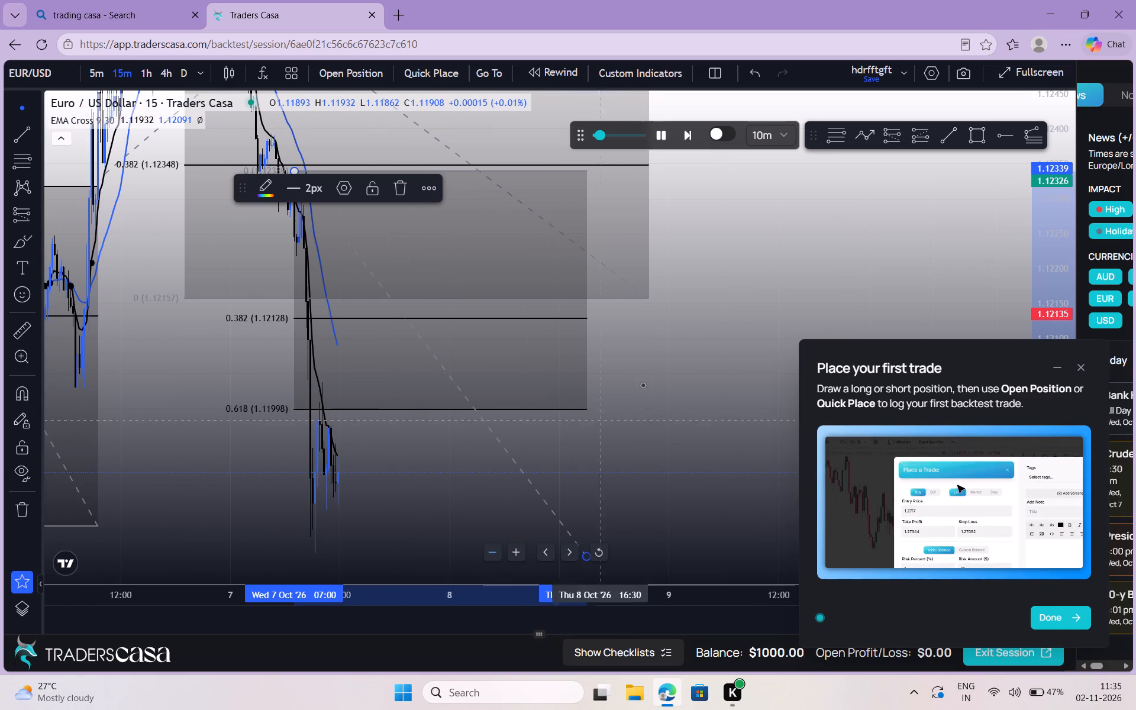
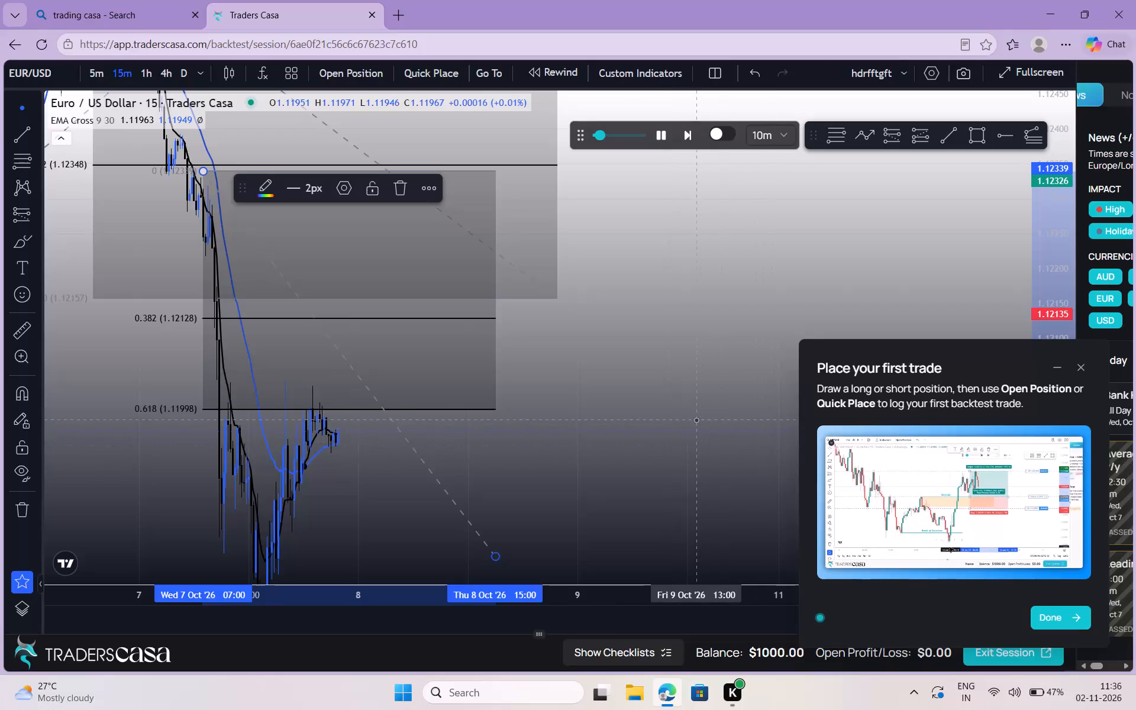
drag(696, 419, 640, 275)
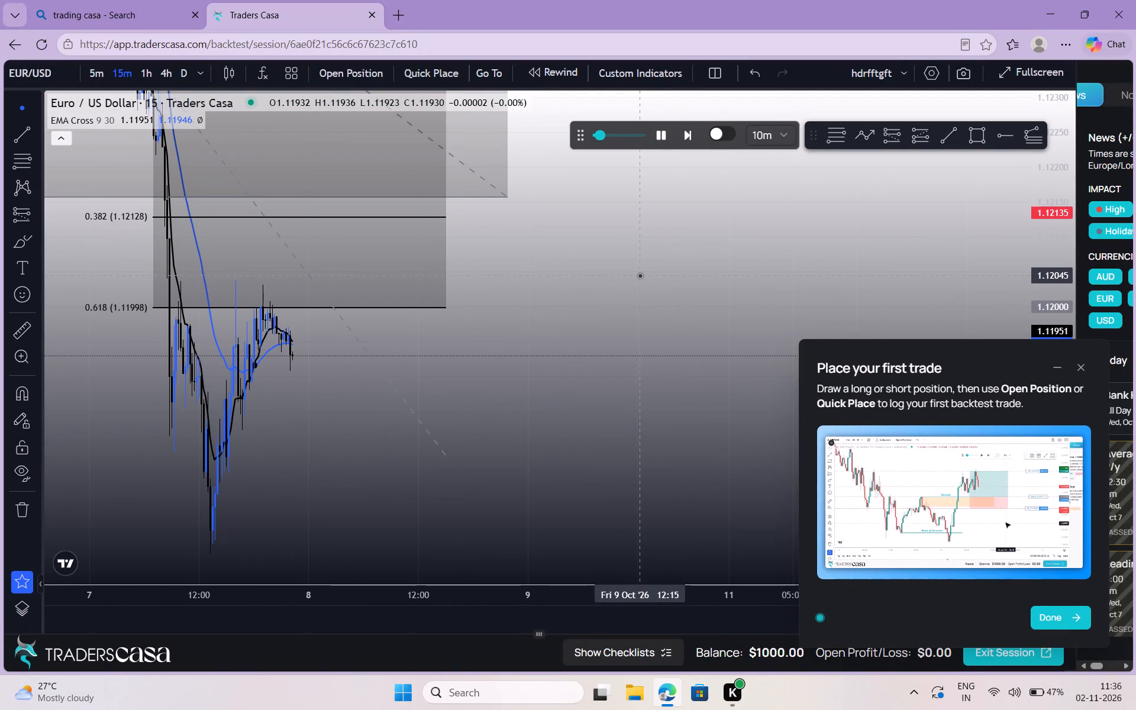
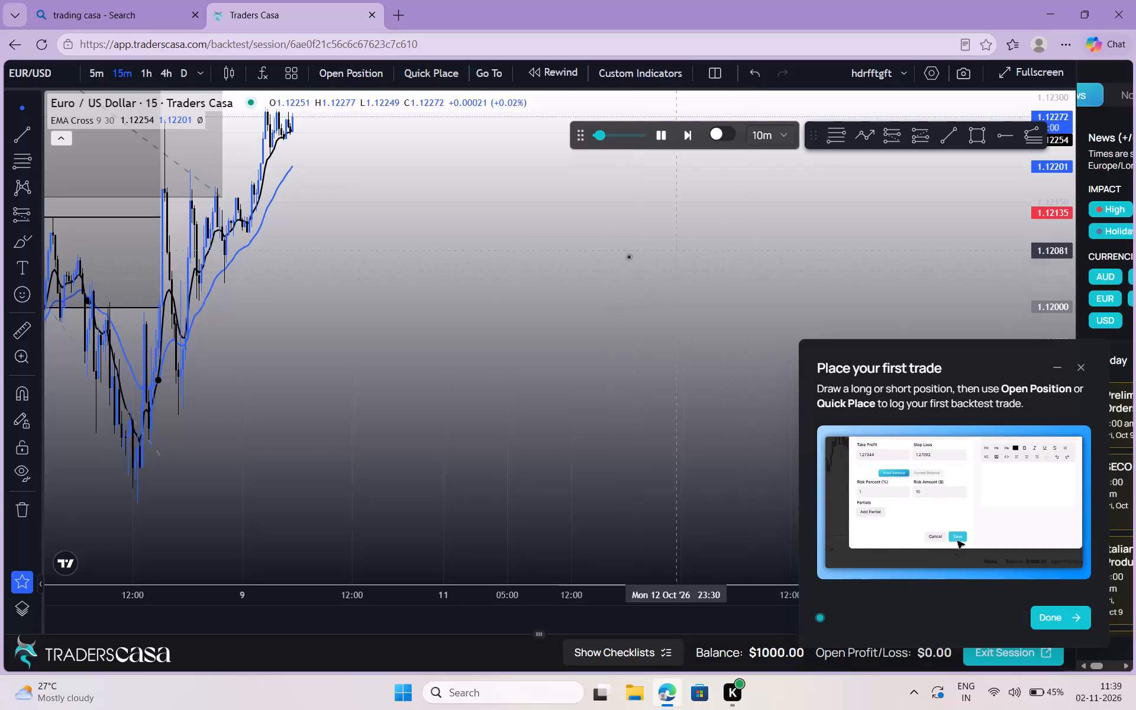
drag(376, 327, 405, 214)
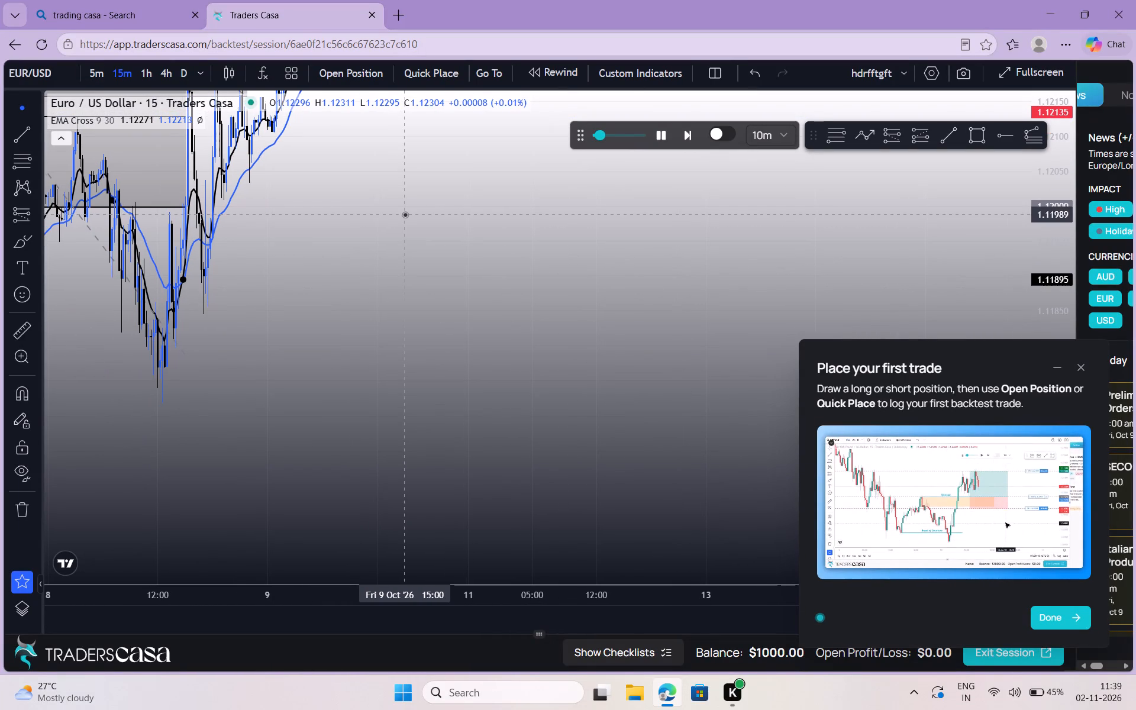
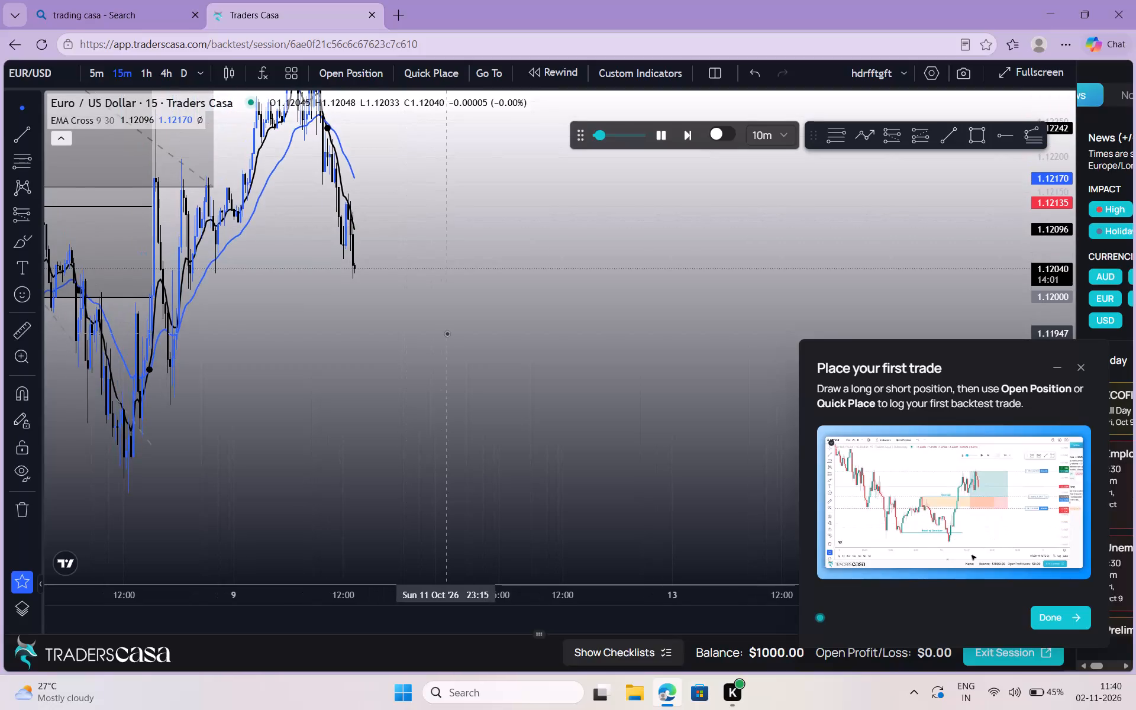
Draw a Fibonacci retracement from the 9 Oct 06:30 swing high at about 1.12424 down to the recent low at about 1.11905.
click(447, 333)
click(363, 438)
drag(363, 438, 302, 565)
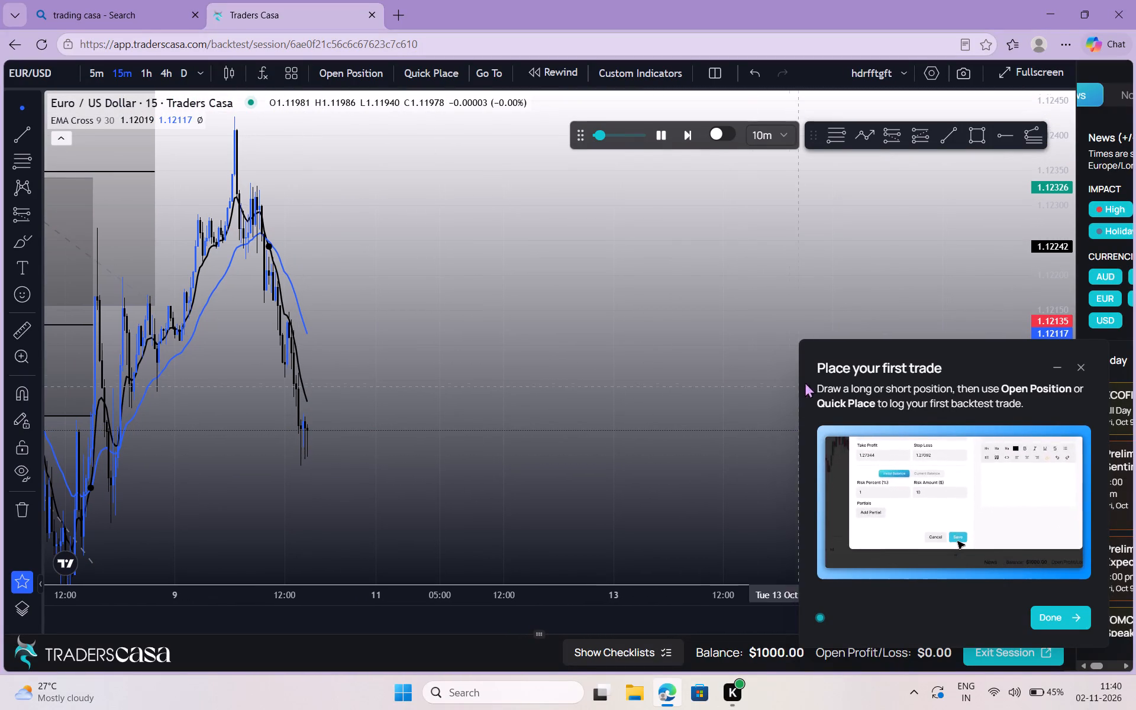
click(832, 141)
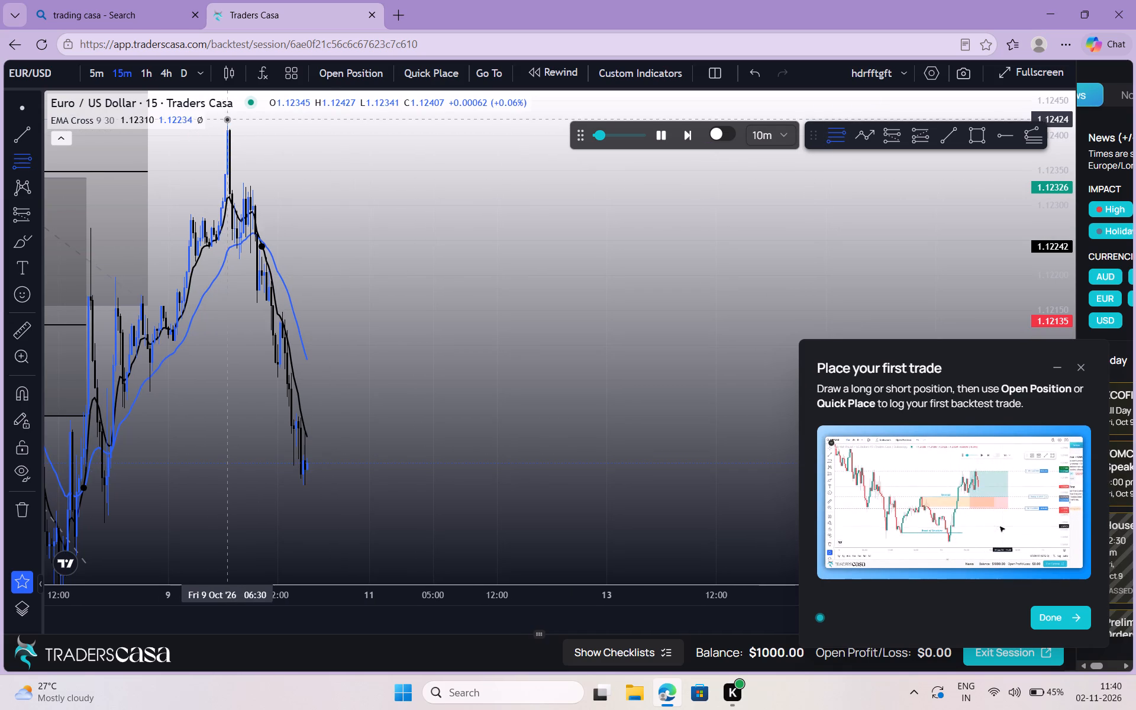
drag(227, 119, 552, 481)
click(552, 481)
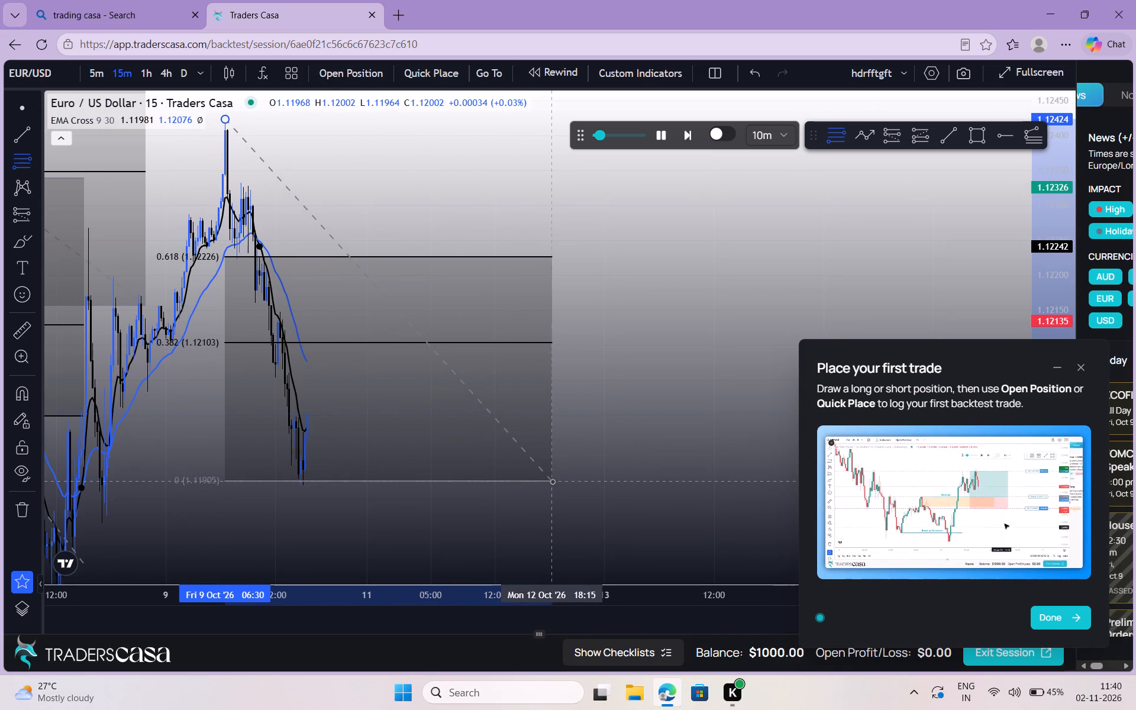
click(593, 384)
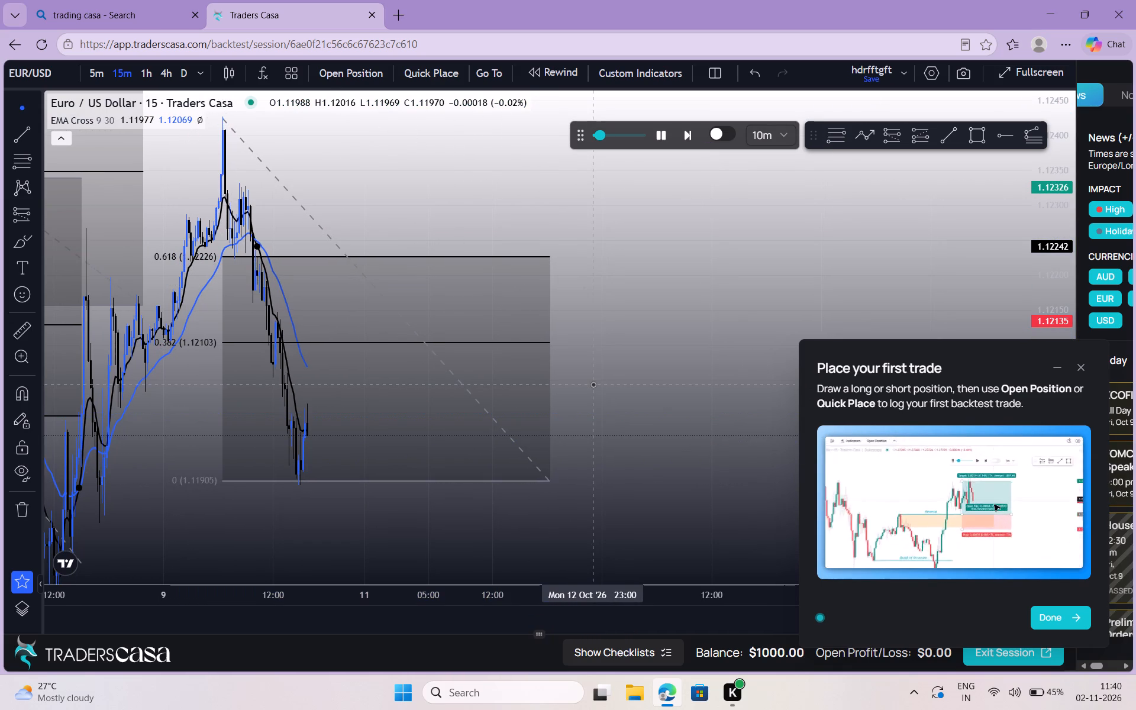
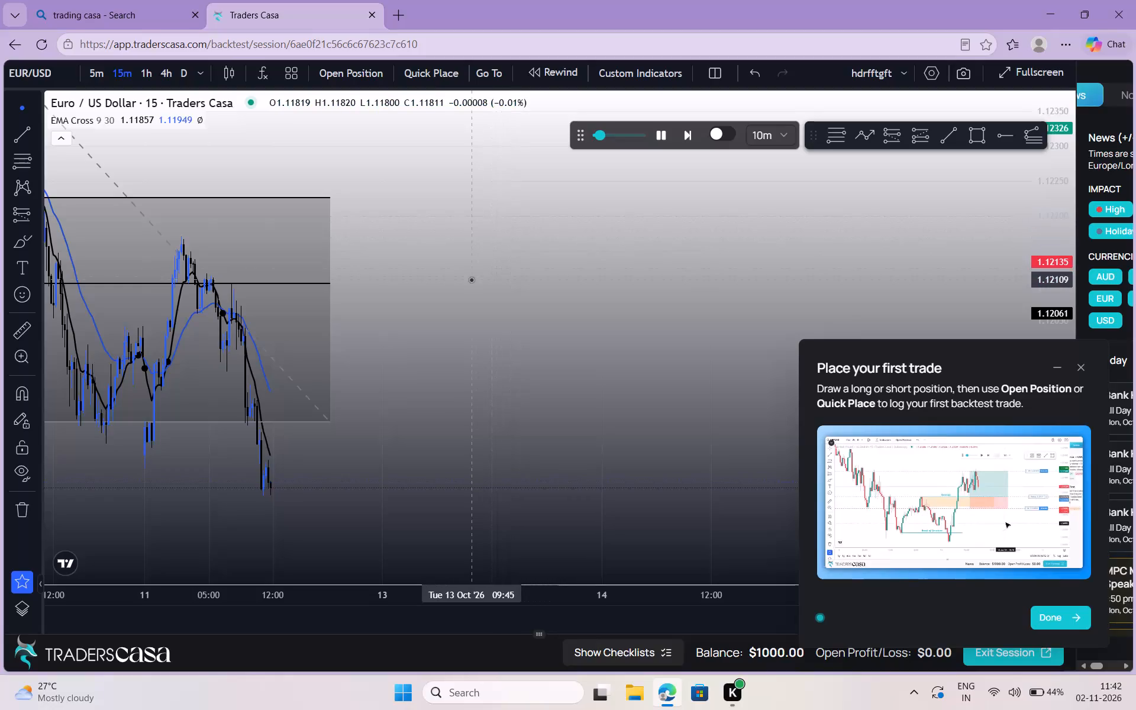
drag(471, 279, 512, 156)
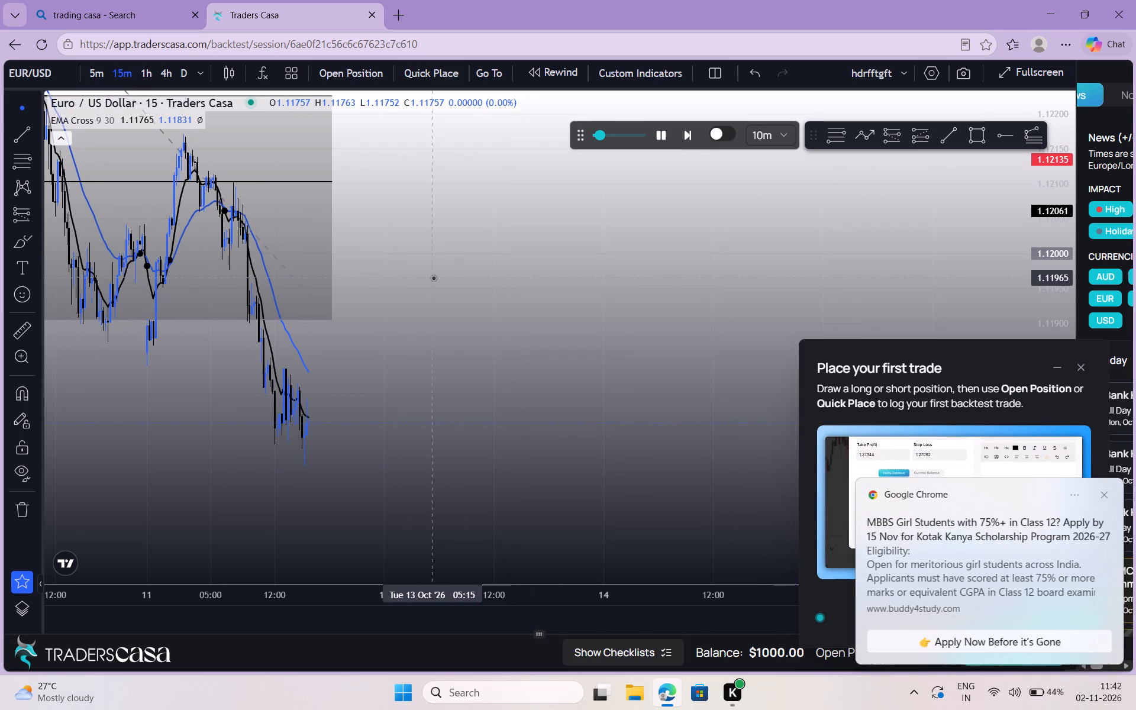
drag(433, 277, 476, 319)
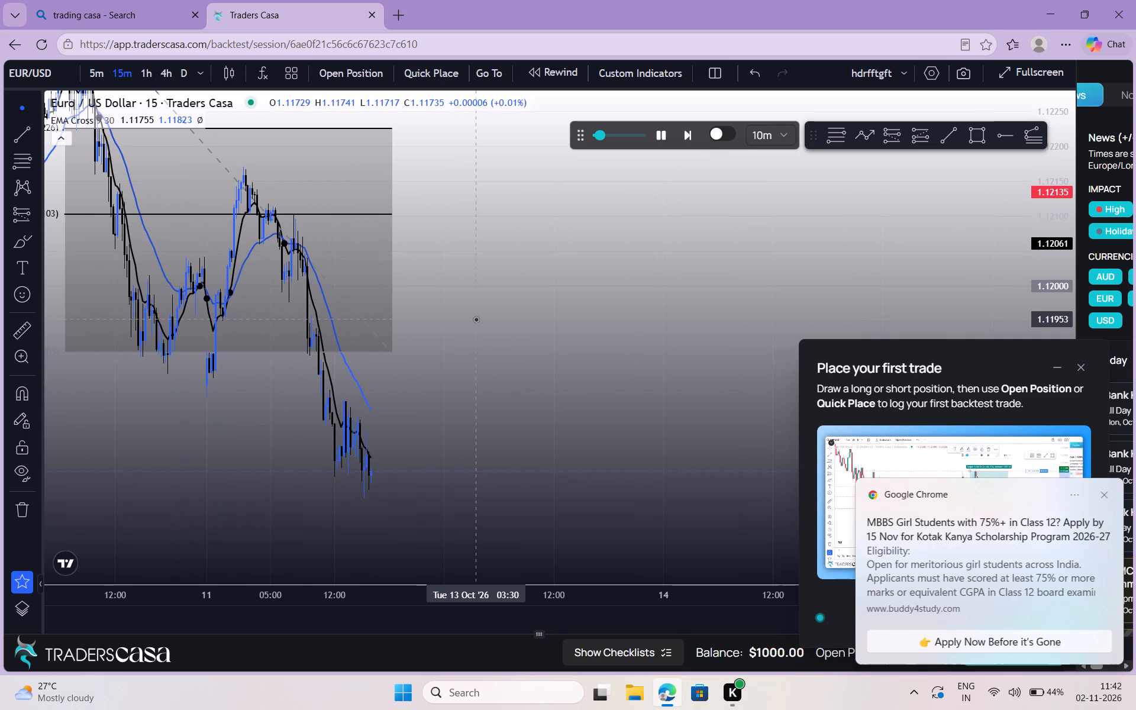
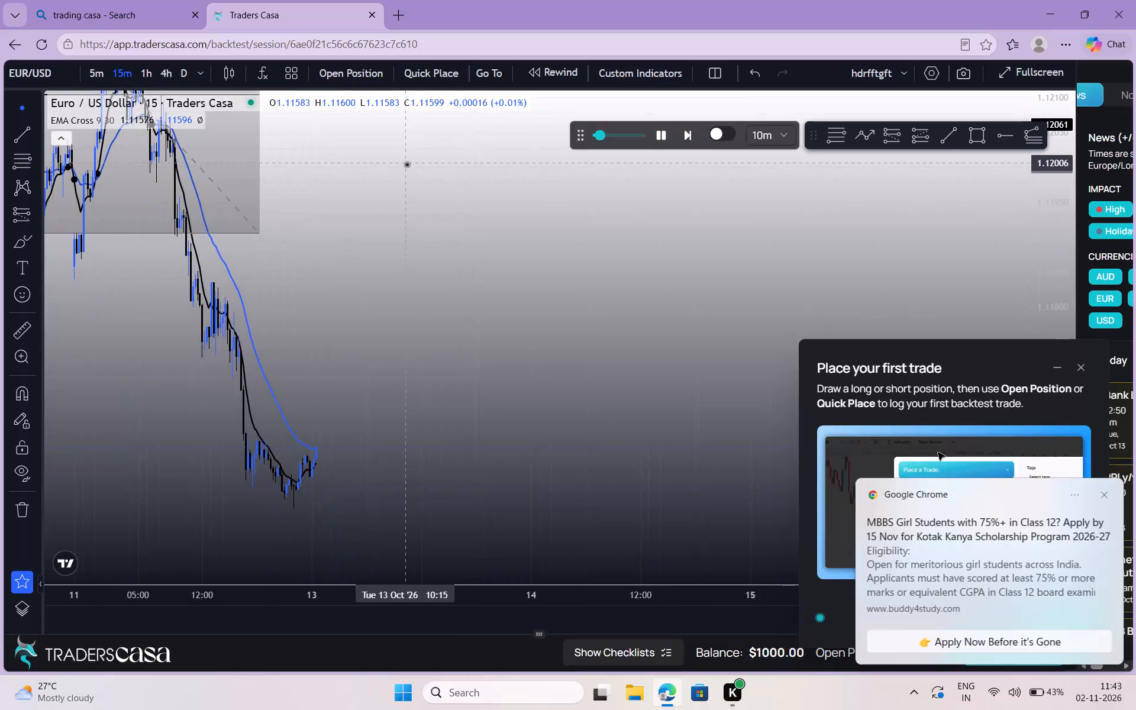
Draw a Fibonacci retracement over the latest down-swing, from about 1.11821 on 12 Oct to about 1.11514 at the swing low.
drag(418, 254, 417, 232)
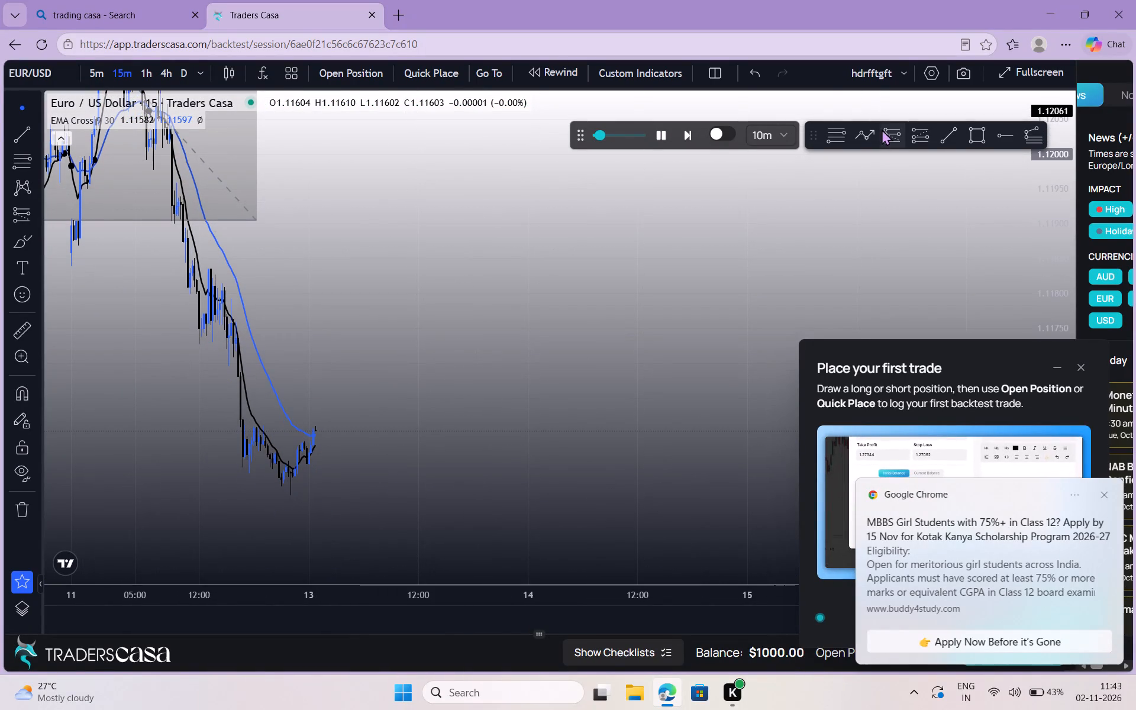
click(822, 138)
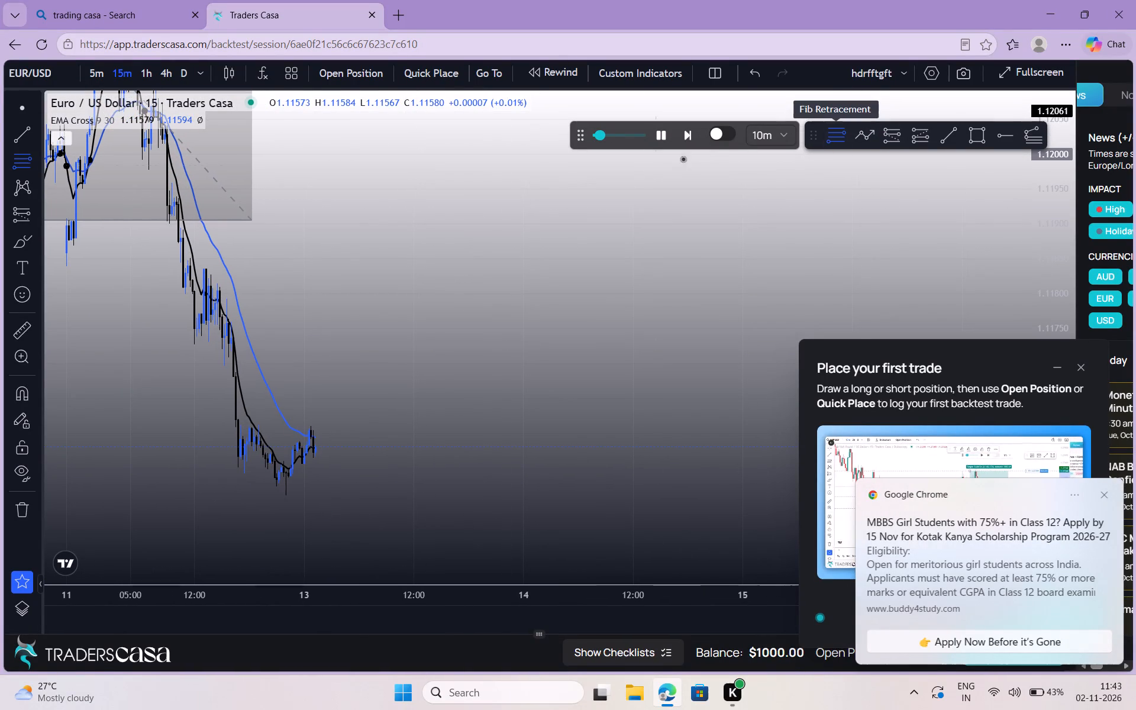
drag(197, 278, 480, 458)
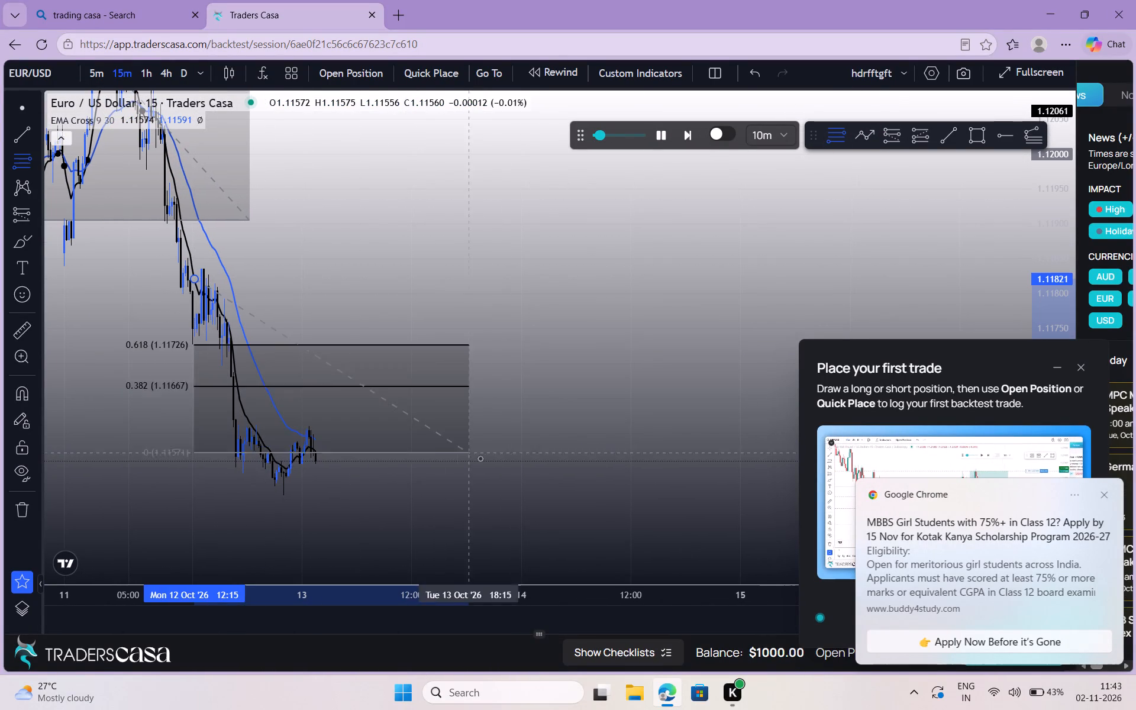
drag(480, 458, 525, 493)
click(525, 493)
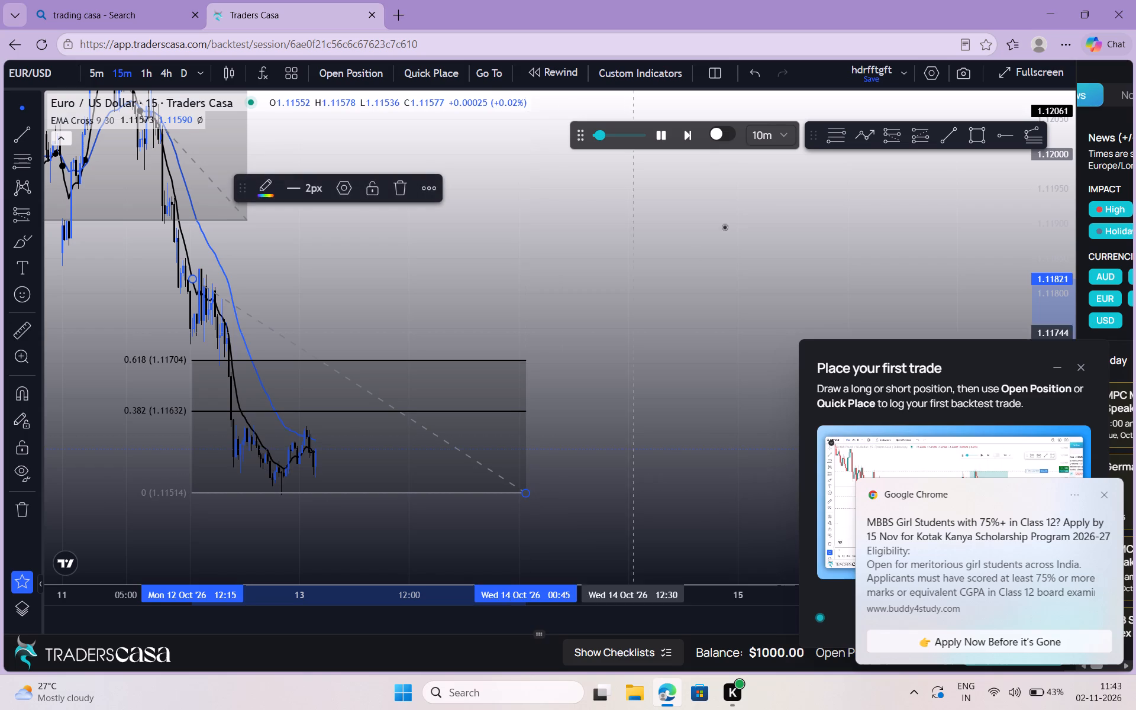
Try to place a short position on the latest candles near the 0.618 retracement level.
drag(911, 133, 883, 145)
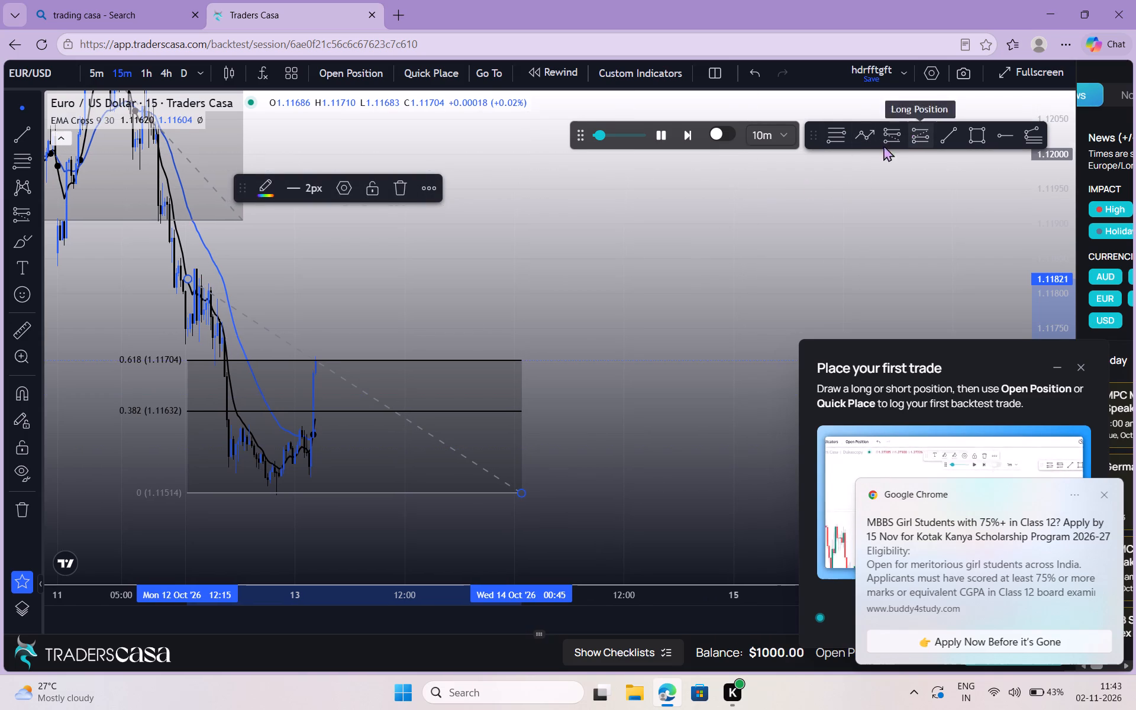
drag(883, 145, 290, 398)
drag(290, 398, 306, 364)
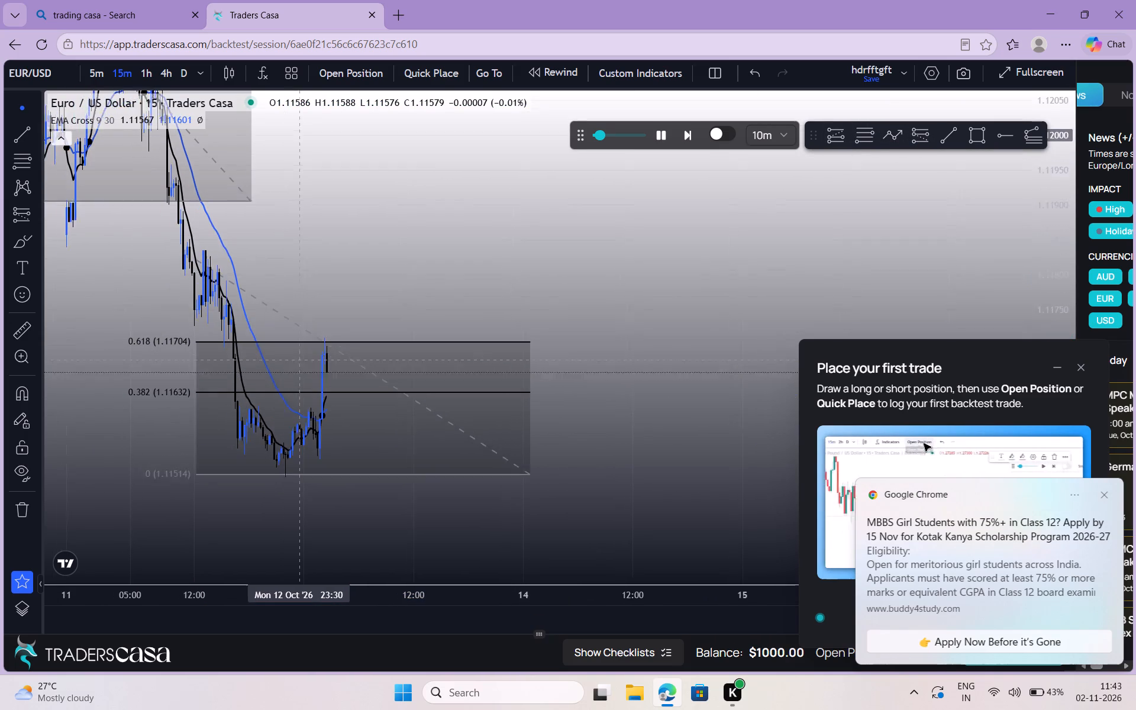
drag(306, 364, 311, 369)
click(311, 369)
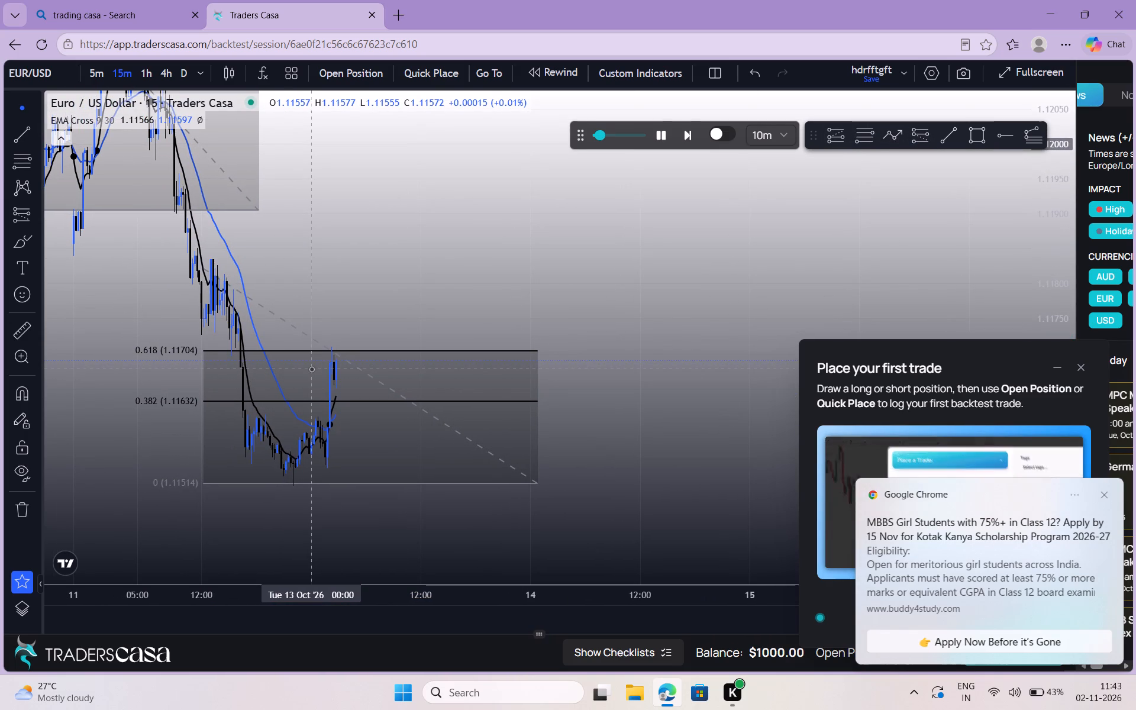
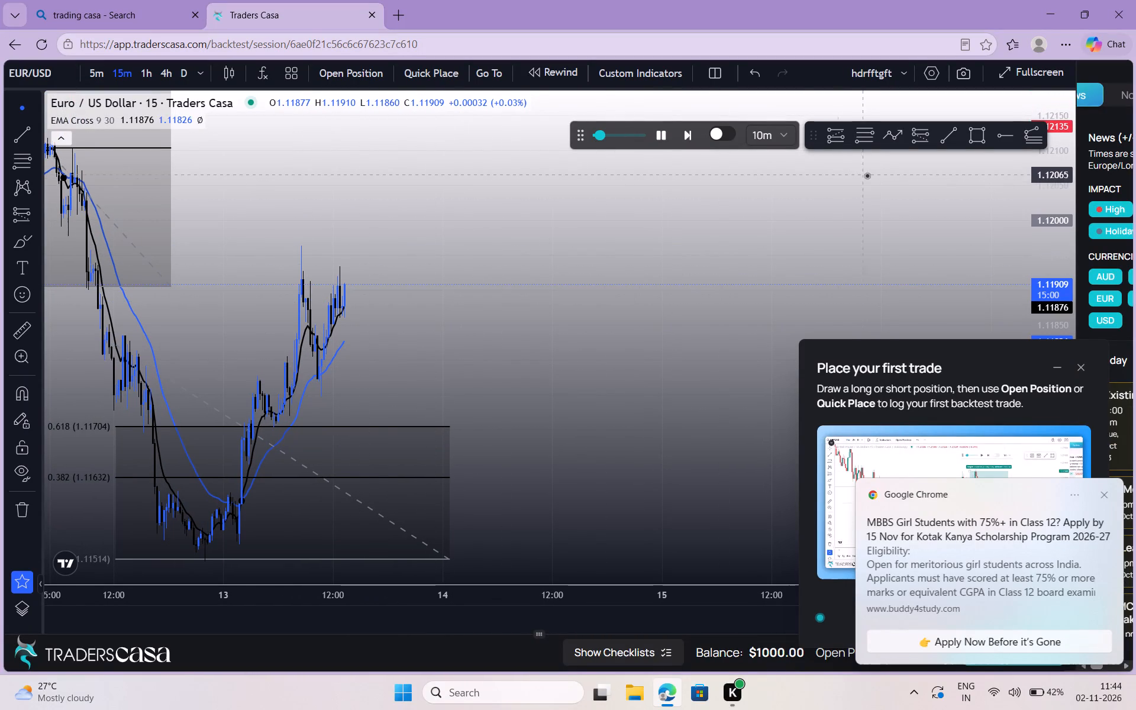
Draw a Fibonacci retracement over the latest up-swing, from the swing low at 12 Oct 21:15 to the swing high at about 1.12043.
drag(609, 250, 622, 208)
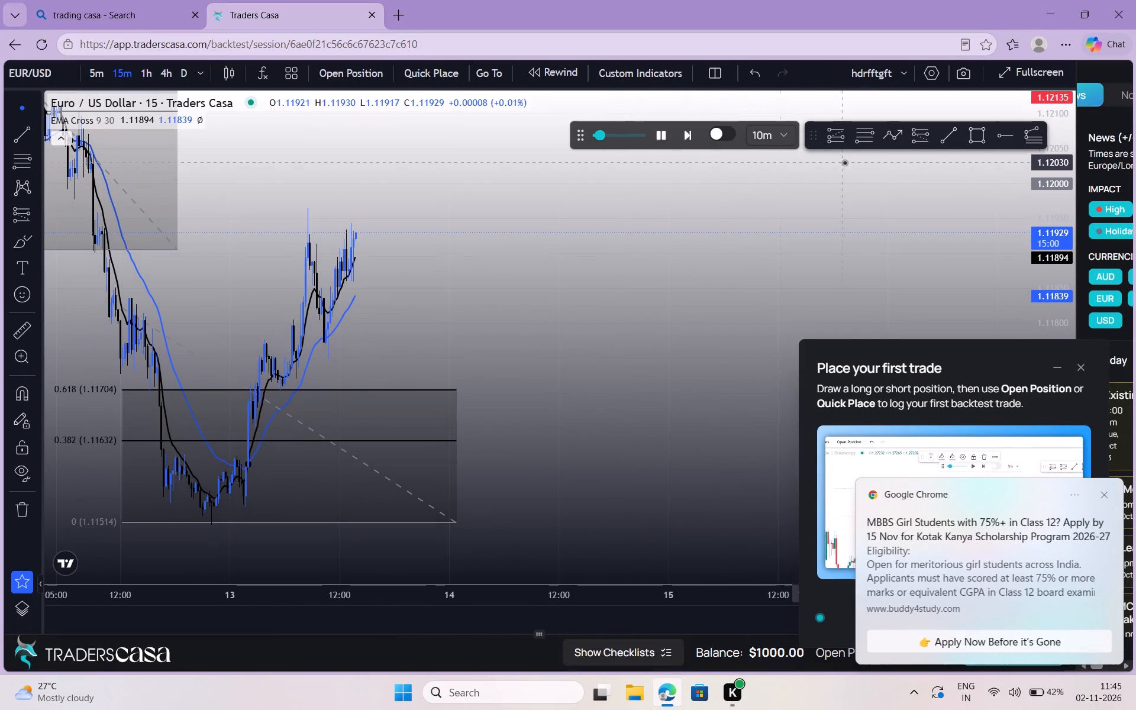
click(879, 141)
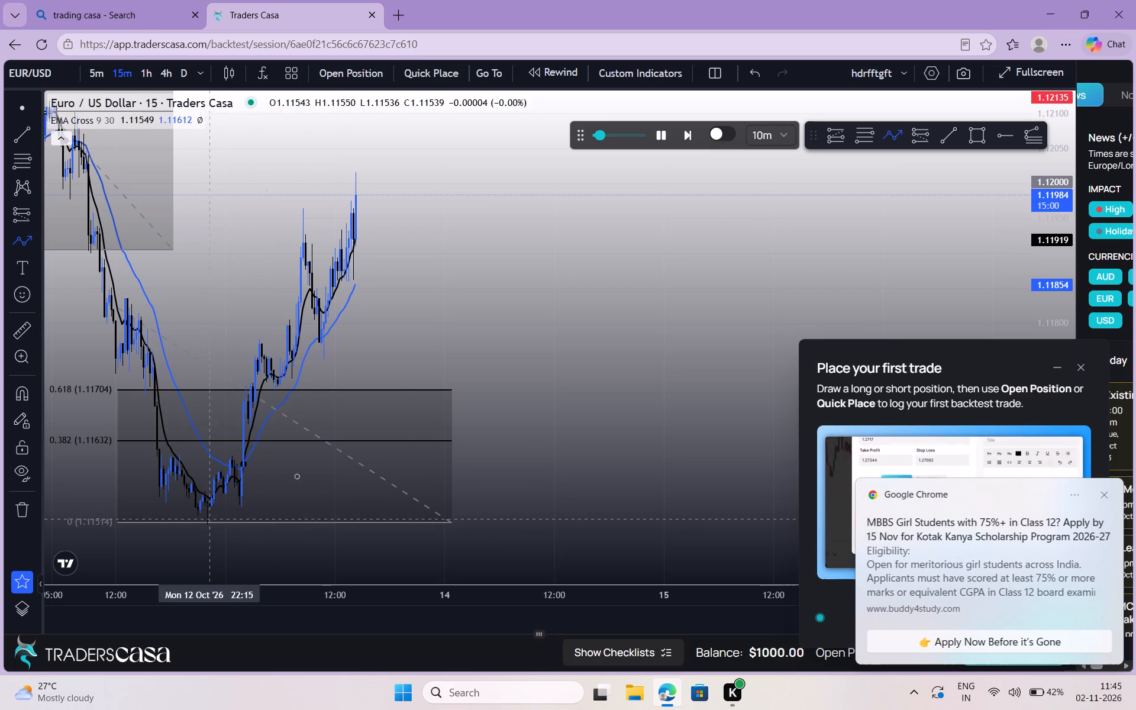
click(861, 141)
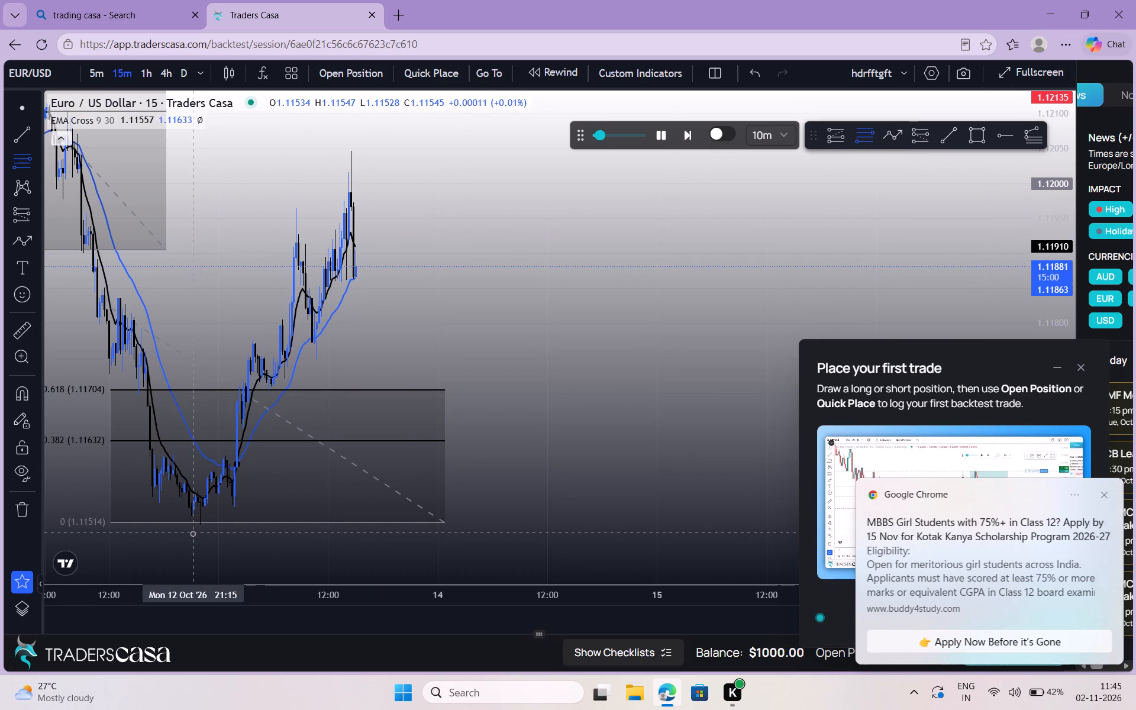
drag(192, 533, 767, 164)
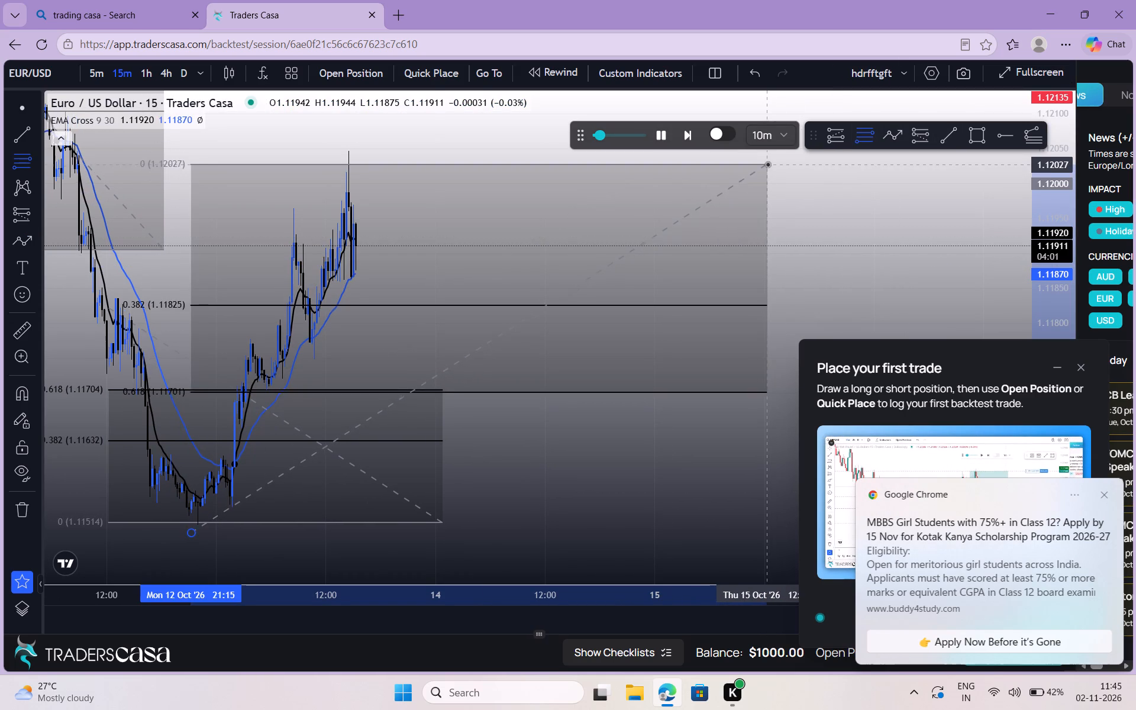
drag(767, 164, 770, 153)
click(770, 153)
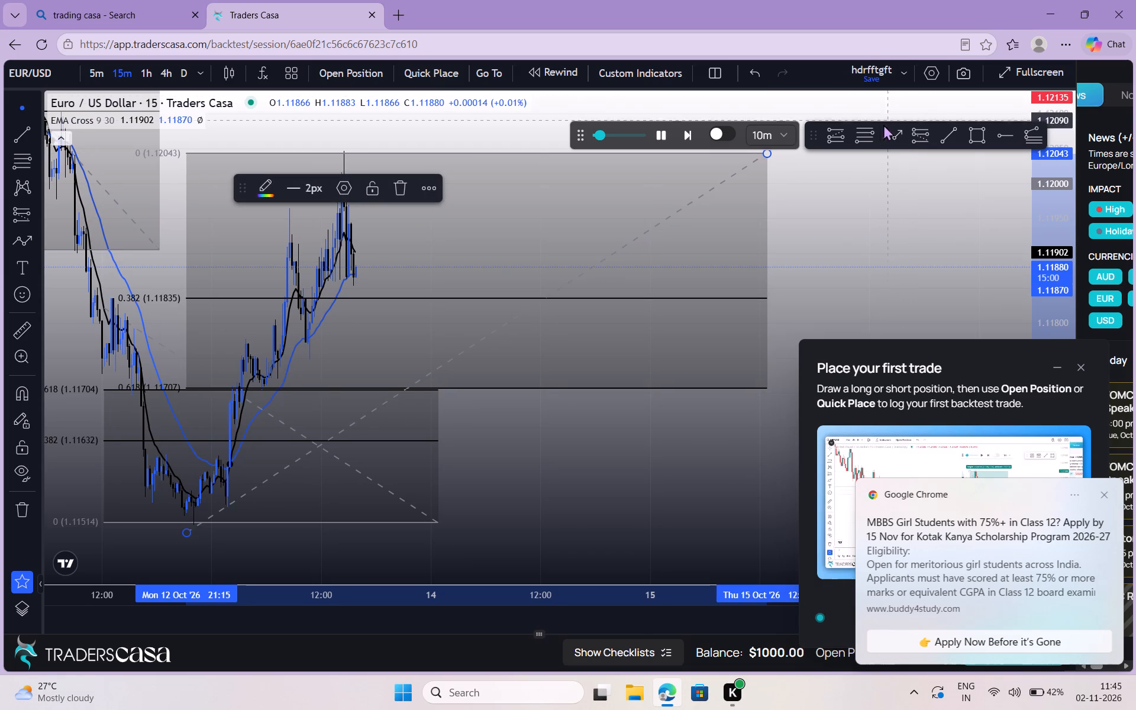
Place a long position at about 1.11851 near the 0.382 retracement level, with its target raised to about 1.12091 for a 2.03 risk/reward ratio.
click(840, 134)
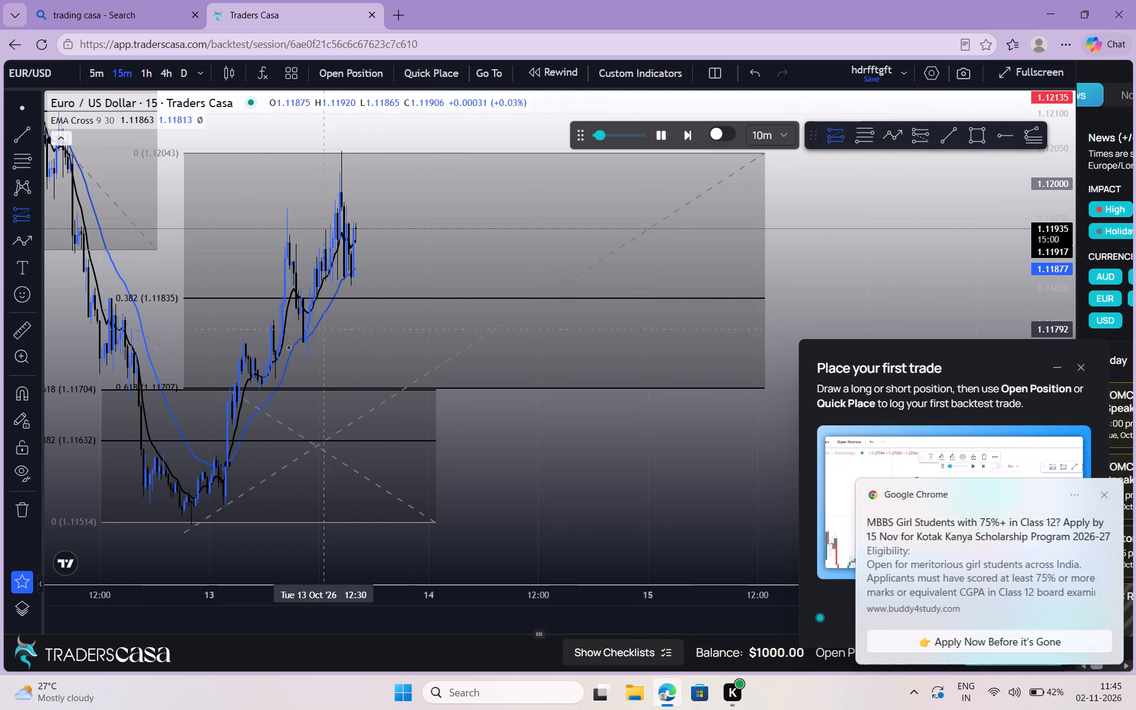
click(364, 287)
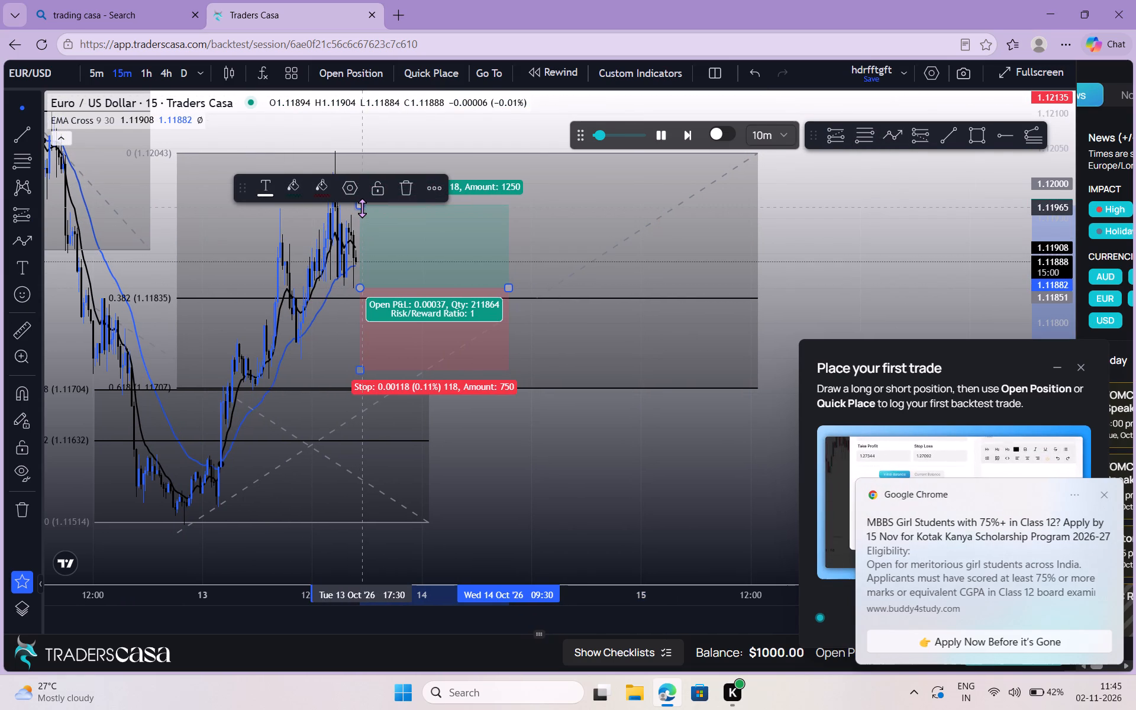
drag(362, 208, 353, 120)
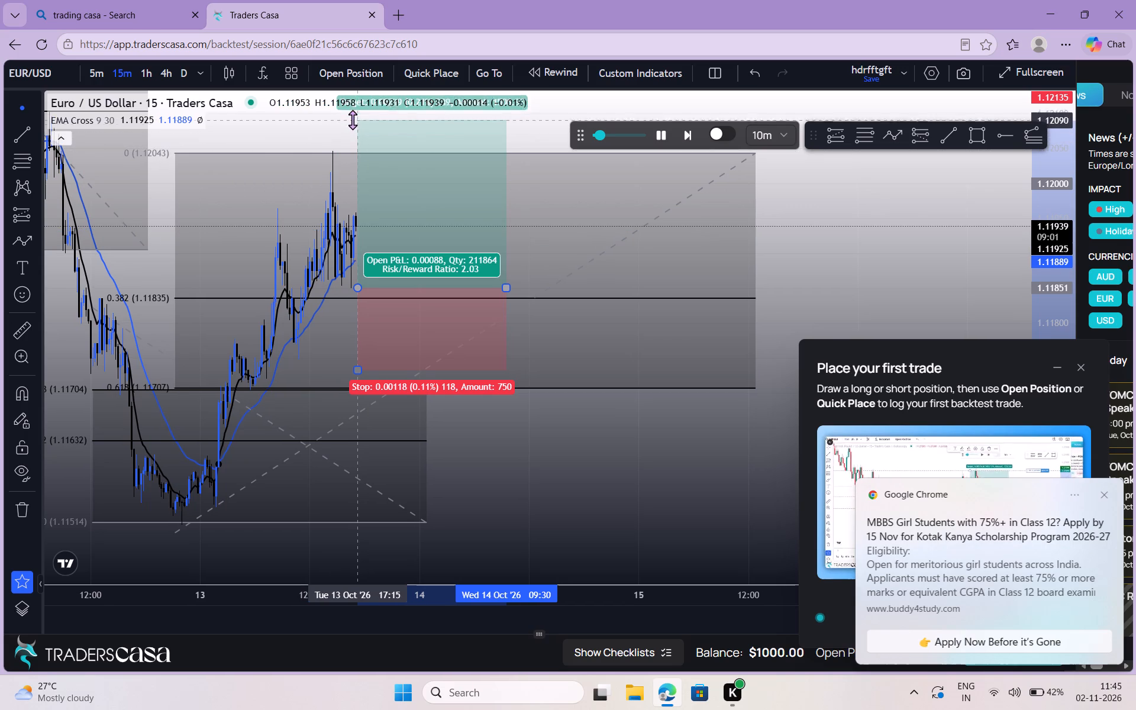
drag(353, 120, 352, 120)
click(791, 286)
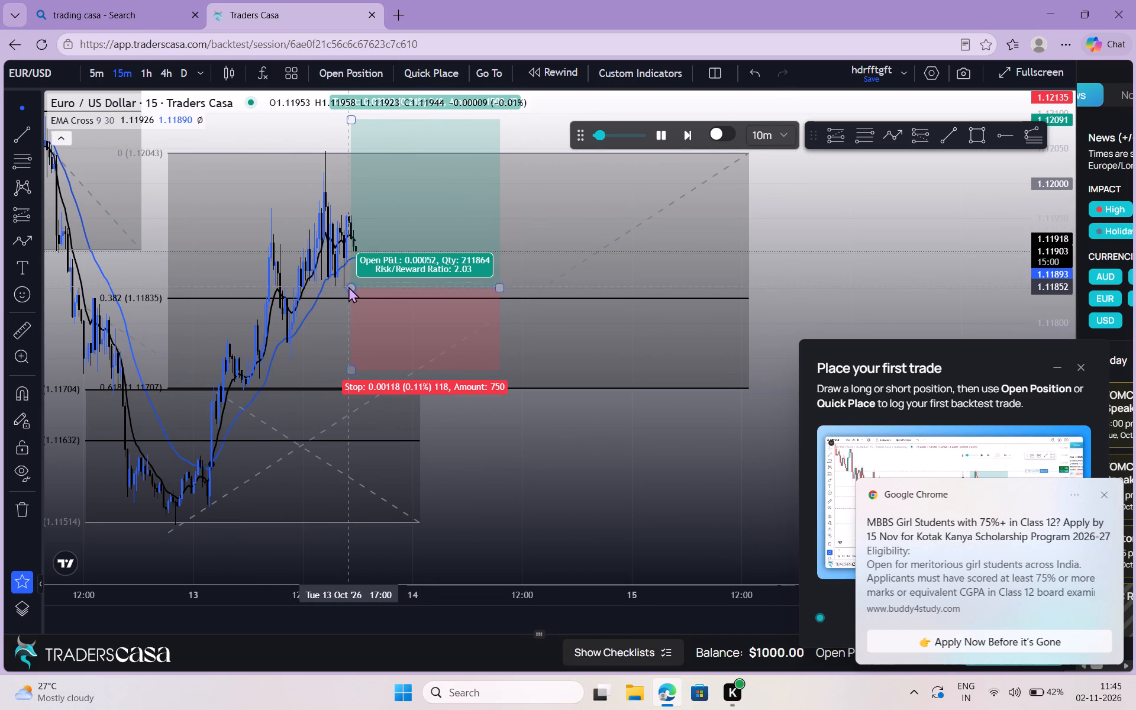
click(348, 287)
click(348, 287)
click(621, 243)
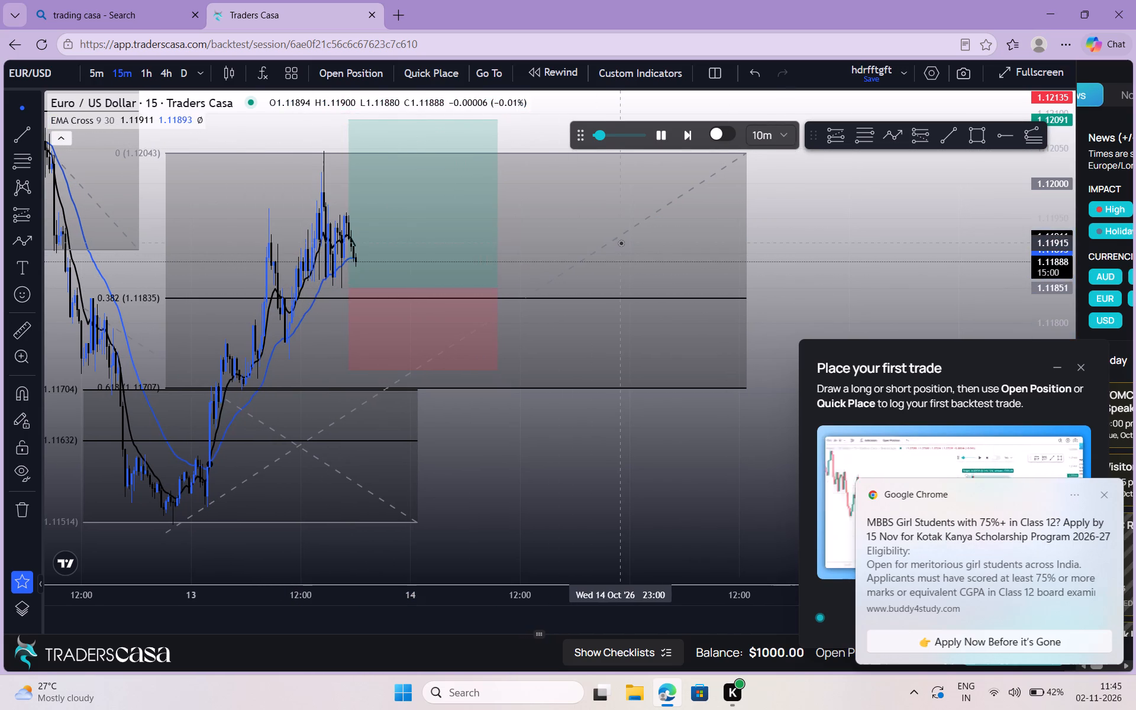
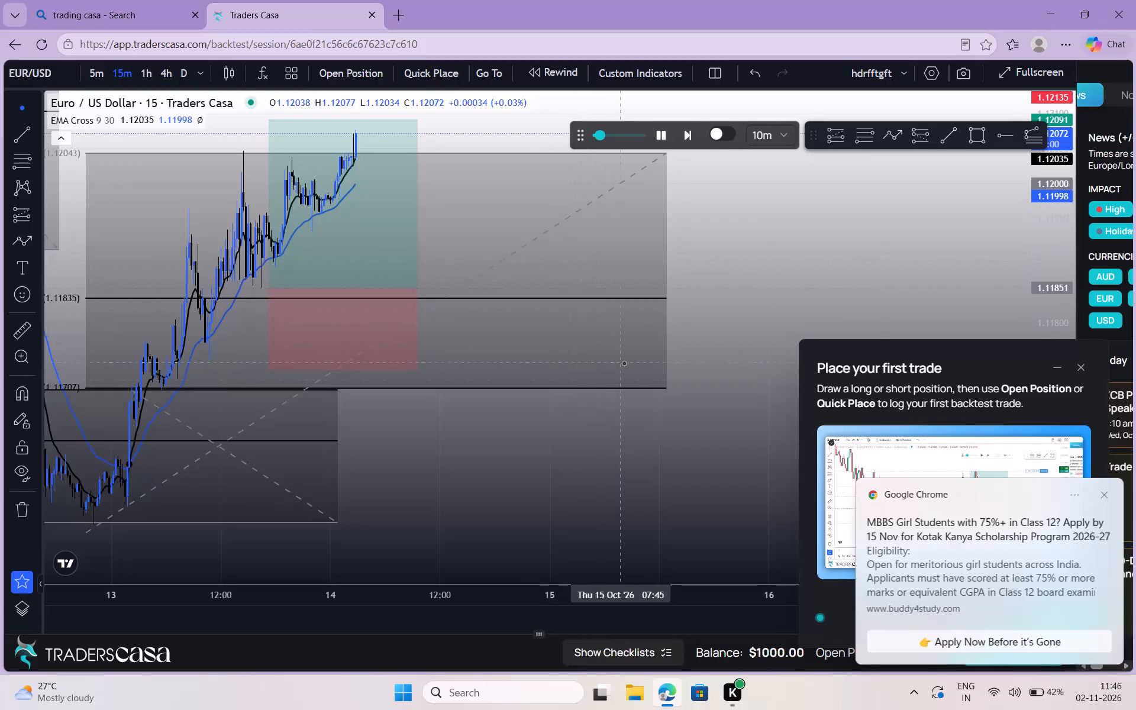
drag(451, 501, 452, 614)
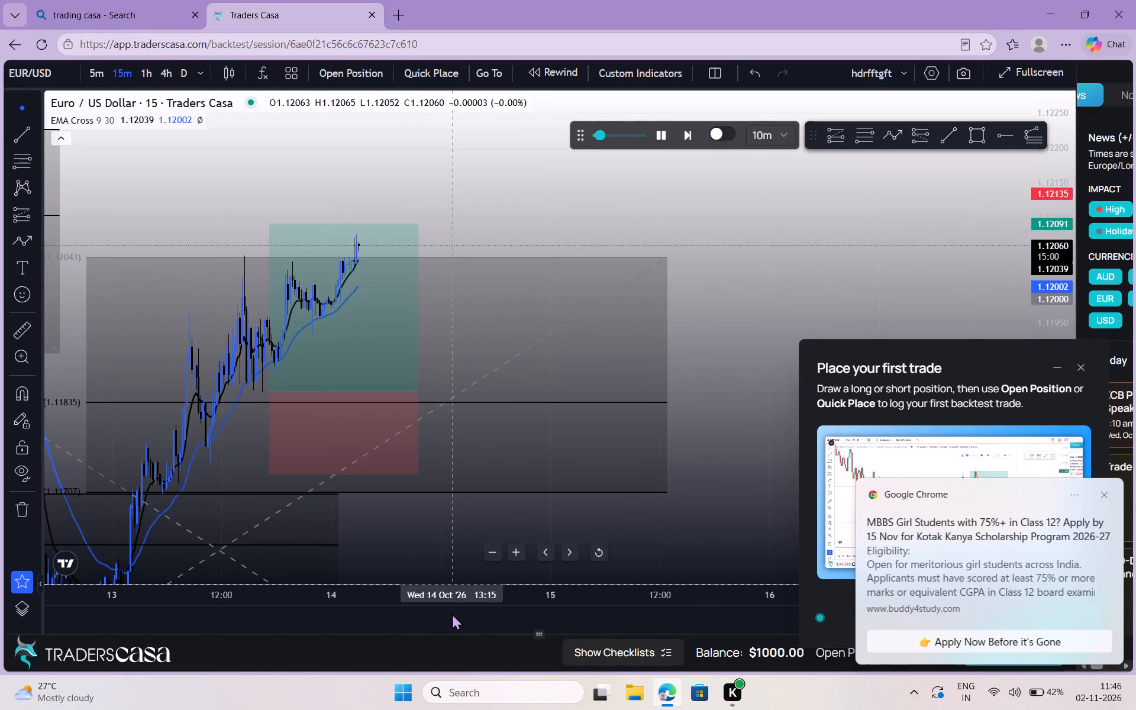
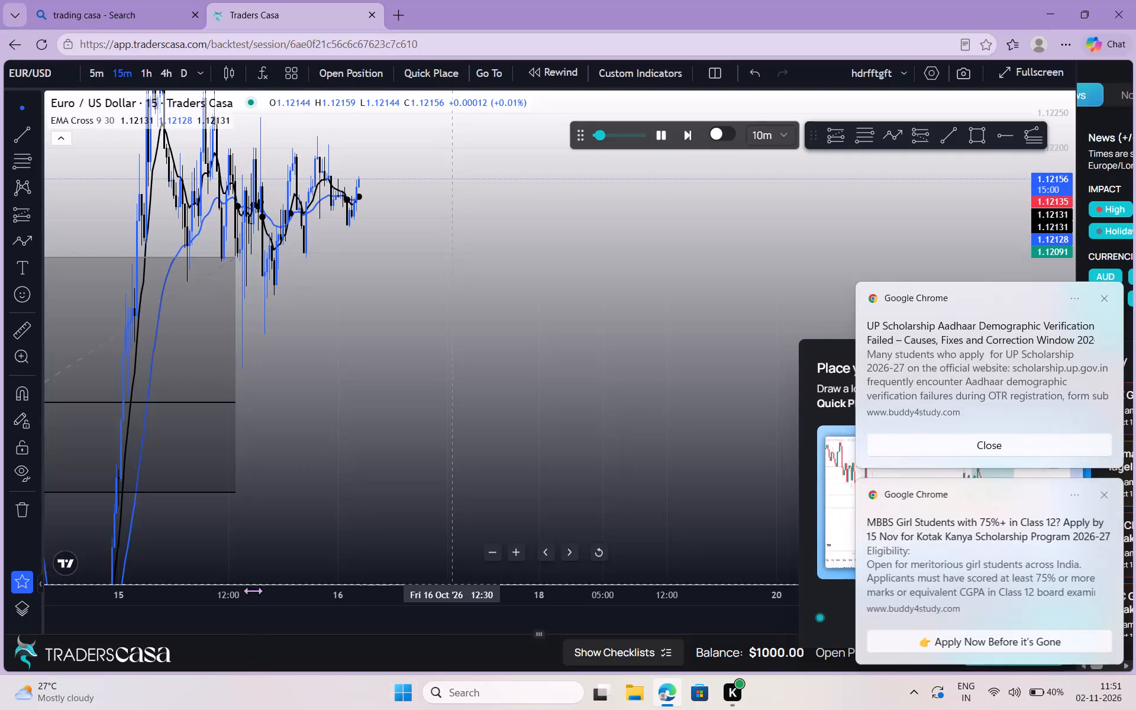
Draw a Fibonacci retracement from the 15 Oct 15:15 swing low up to about 1.12216, extending to about 16 Oct 13:00.
drag(253, 589, 251, 671)
drag(384, 398, 353, 564)
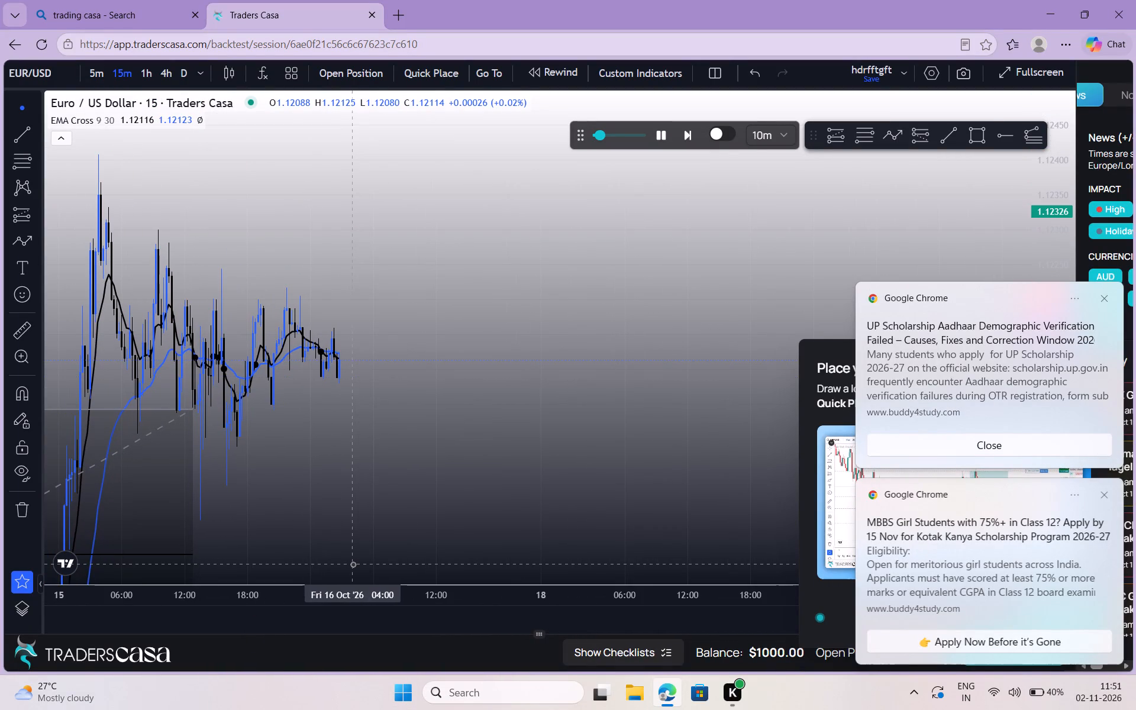
click(848, 133)
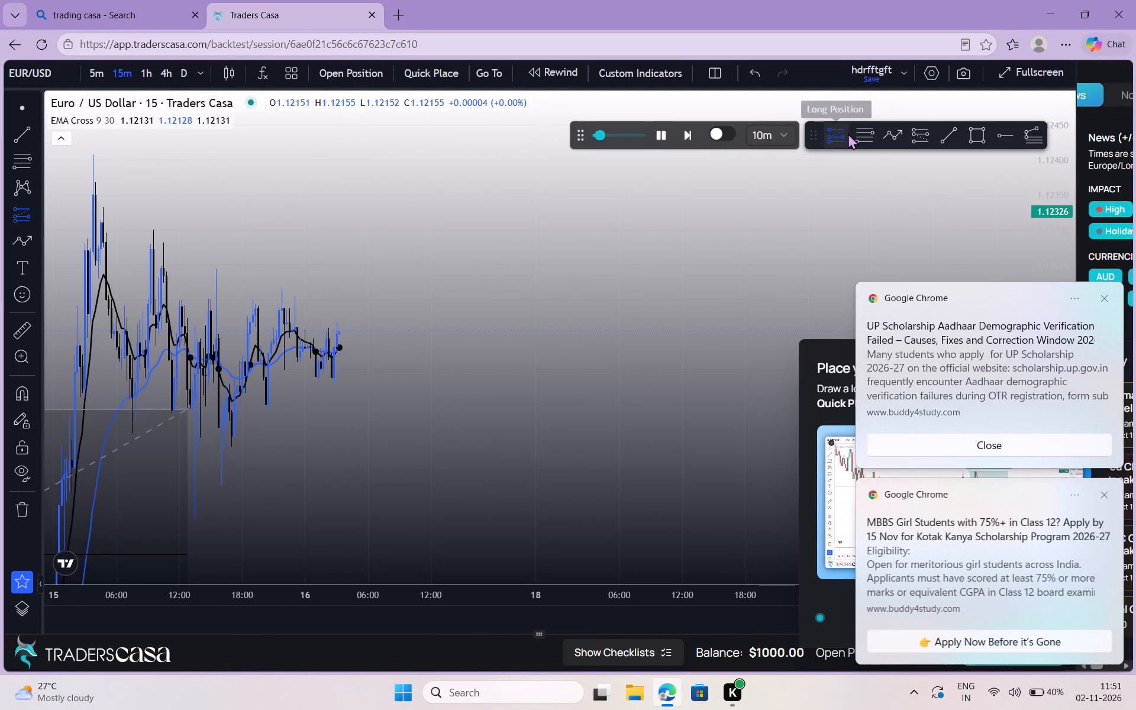
click(866, 135)
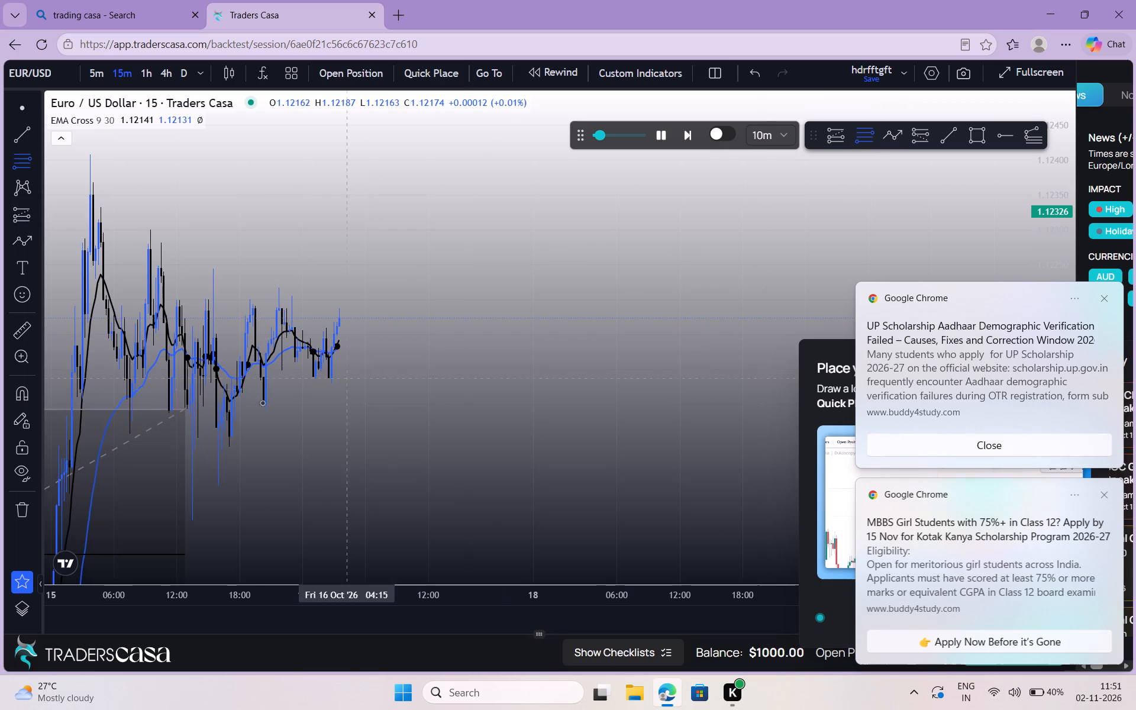
drag(208, 503, 379, 289)
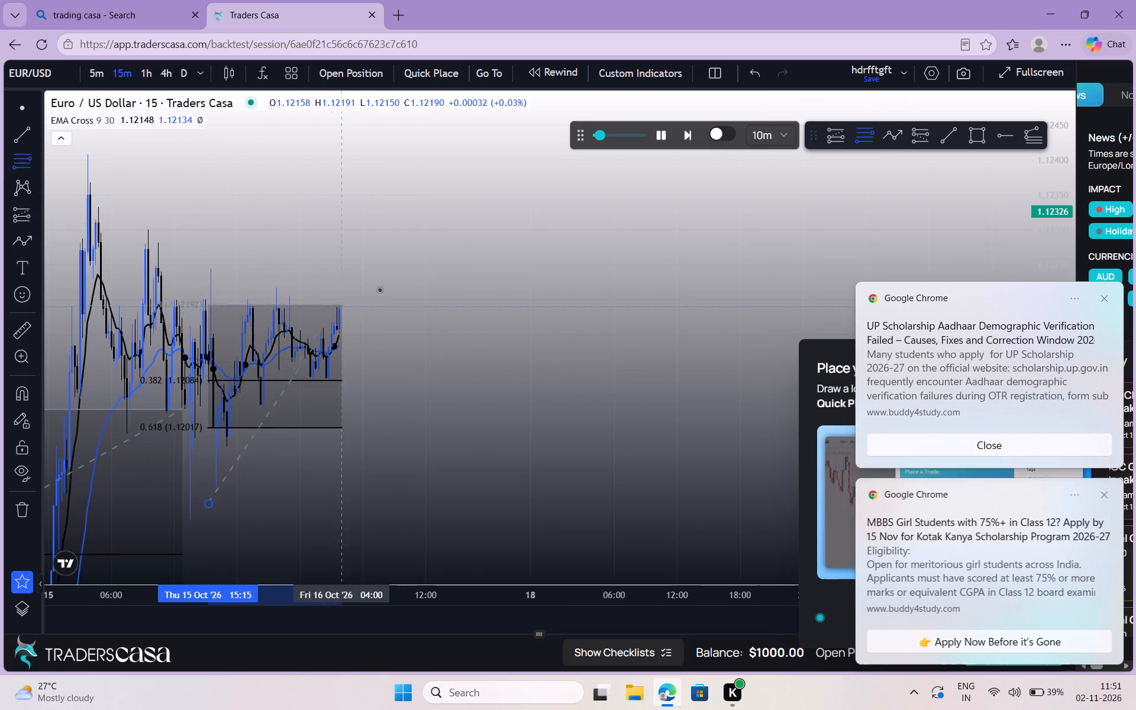
drag(379, 289, 430, 288)
click(430, 288)
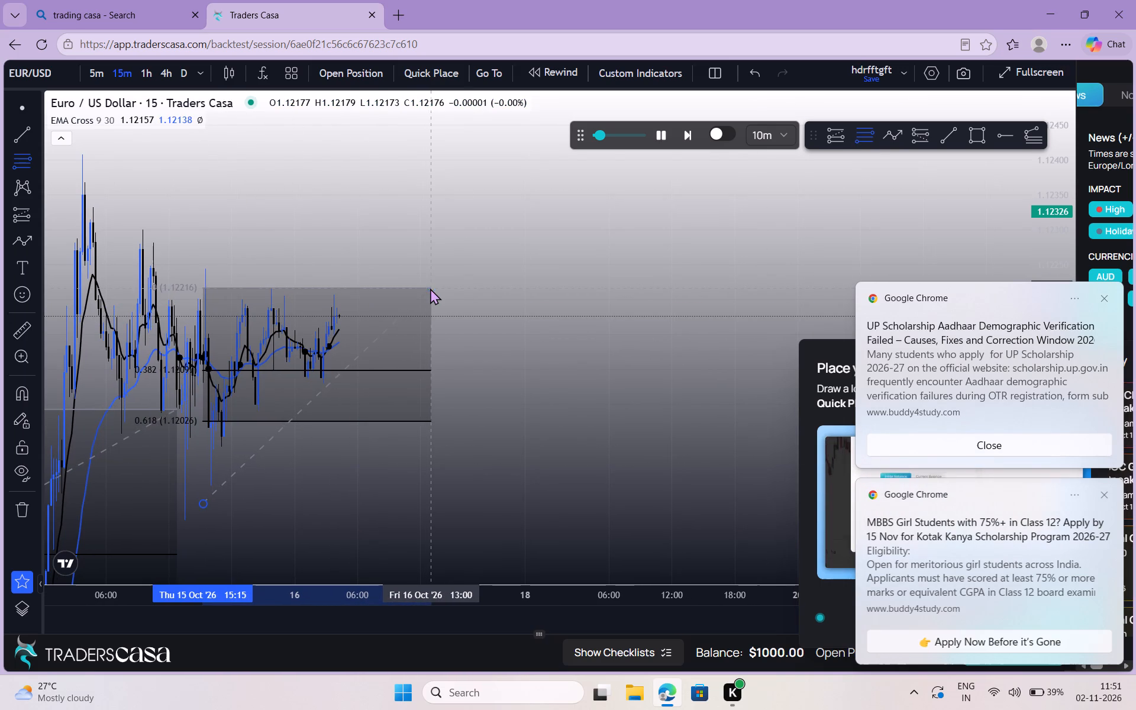
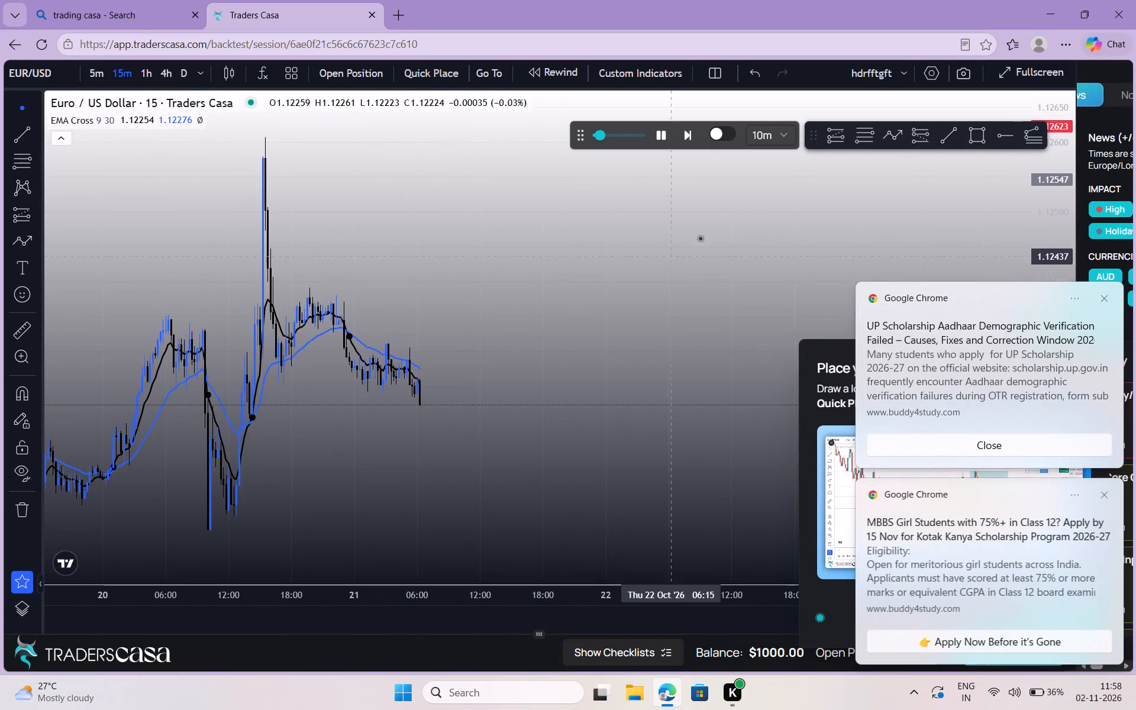
Draw a Fibonacci retracement from the 20 Oct 08:15 swing low up to about 1.12608, extending to about 21 Oct 18:30.
click(869, 135)
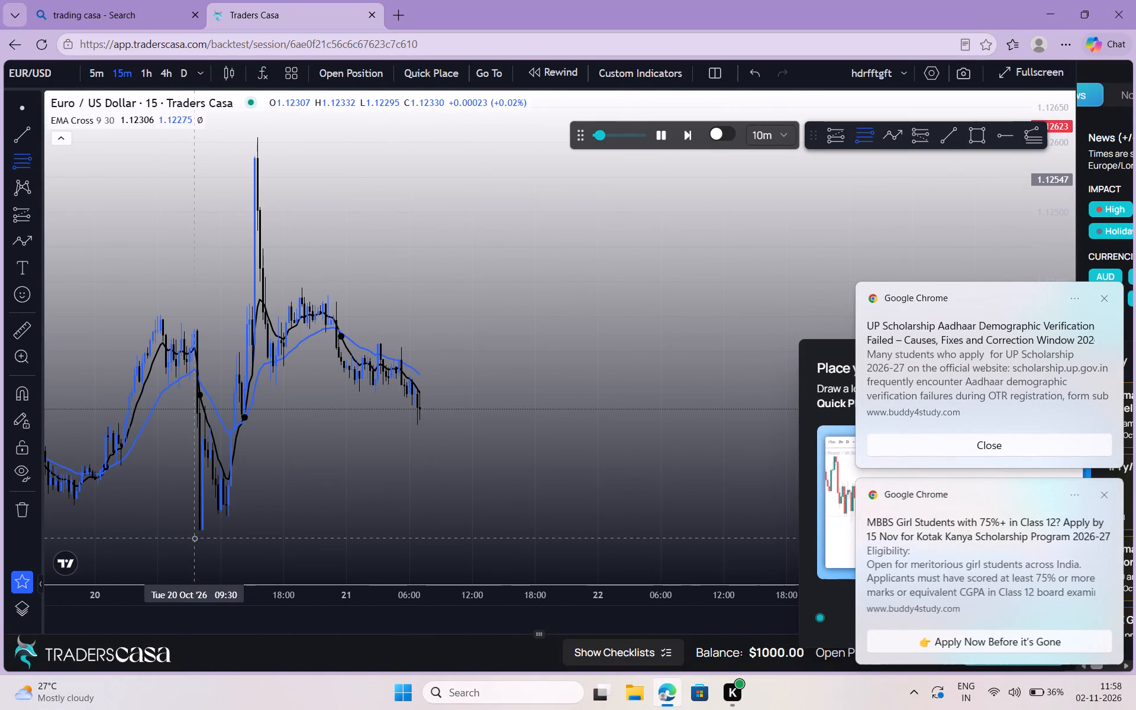
drag(180, 545, 502, 277)
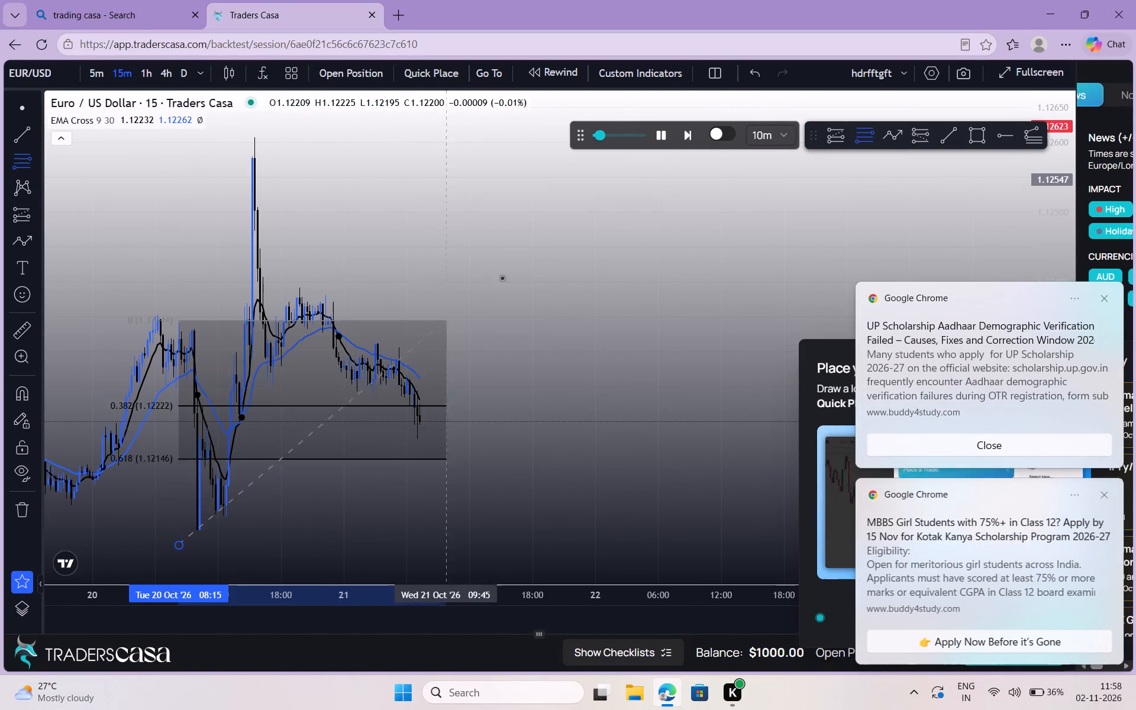
drag(502, 277, 600, 248)
click(533, 136)
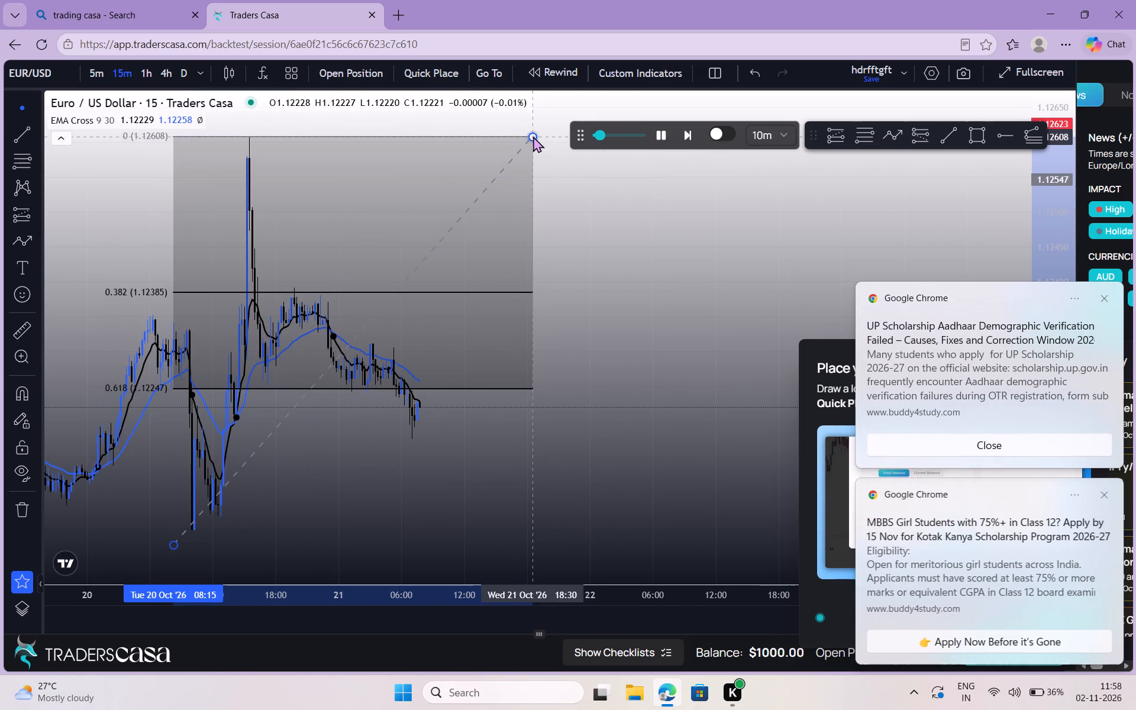
click(548, 237)
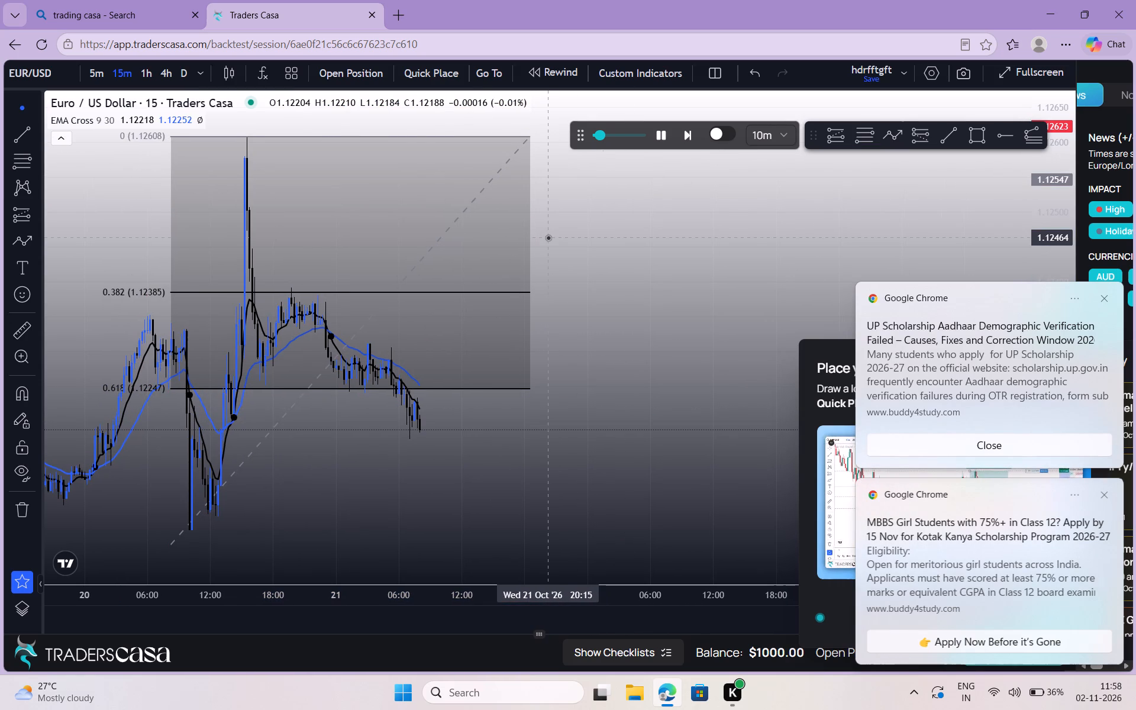
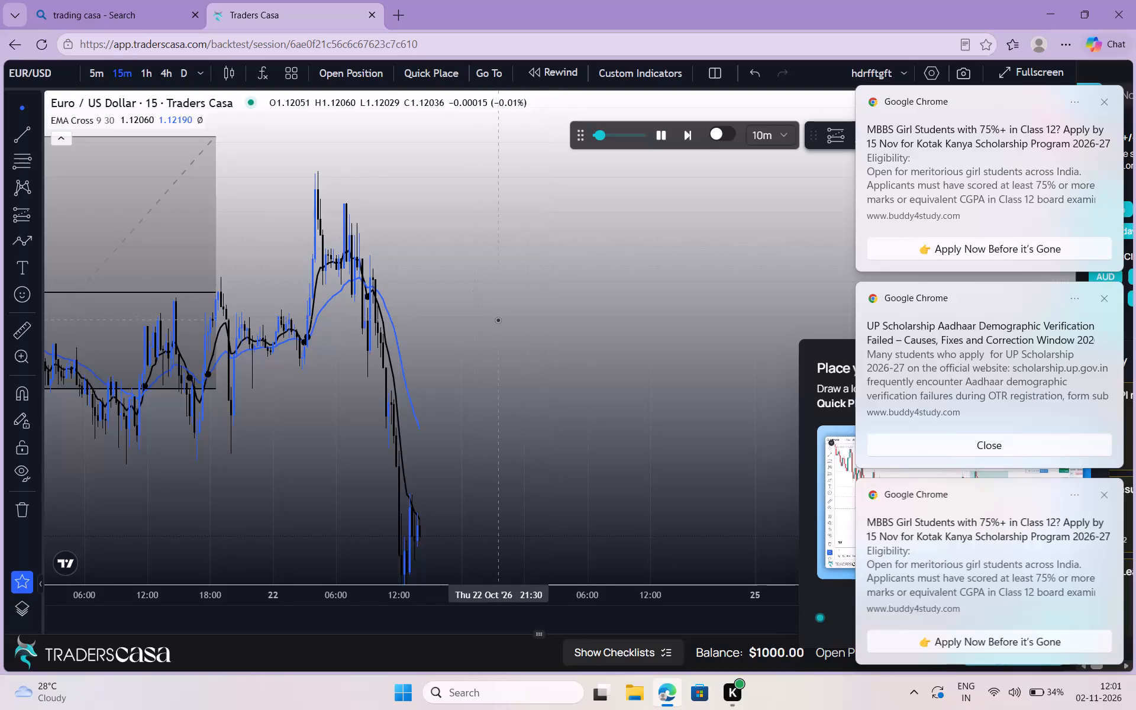
Dismiss the first two Google Chrome scholarship notifications covering the chart and its drawing tools.
drag(498, 319, 353, 63)
drag(357, 177, 409, 341)
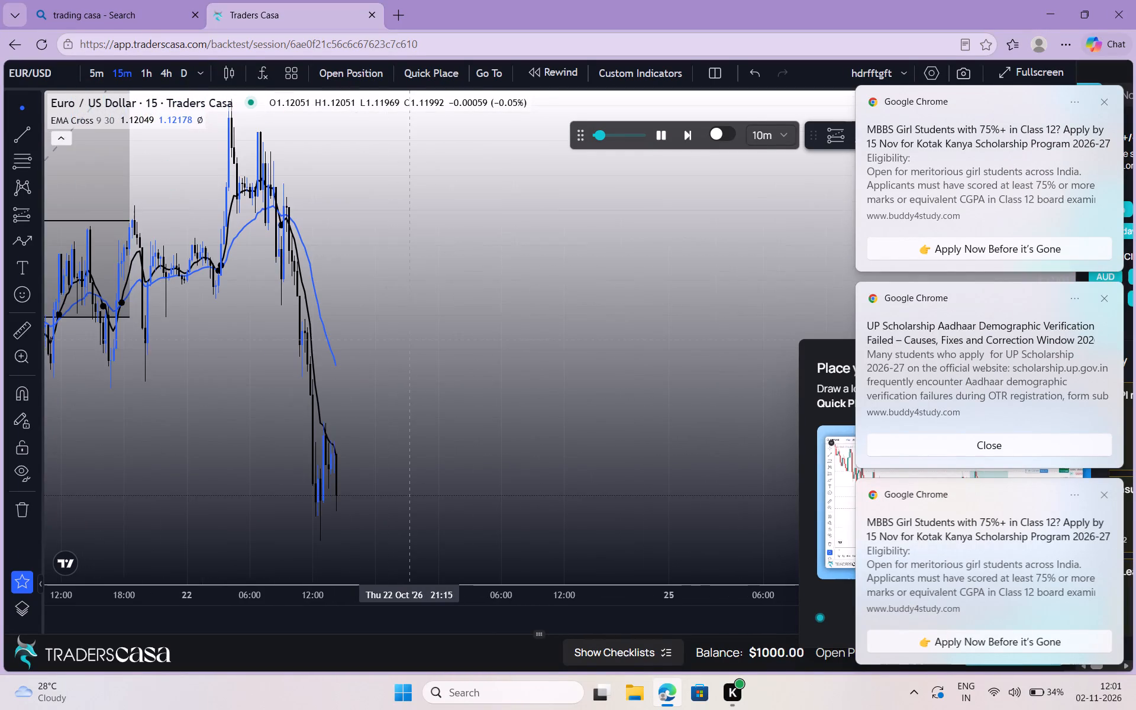
drag(409, 341, 408, 341)
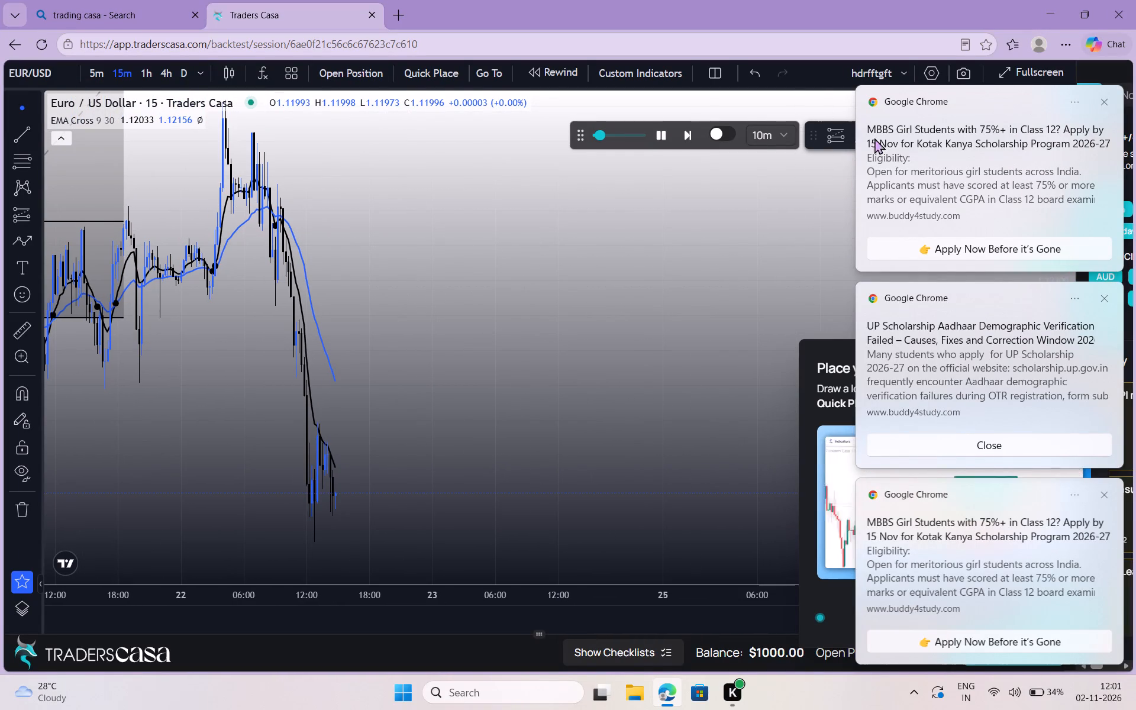
click(1100, 99)
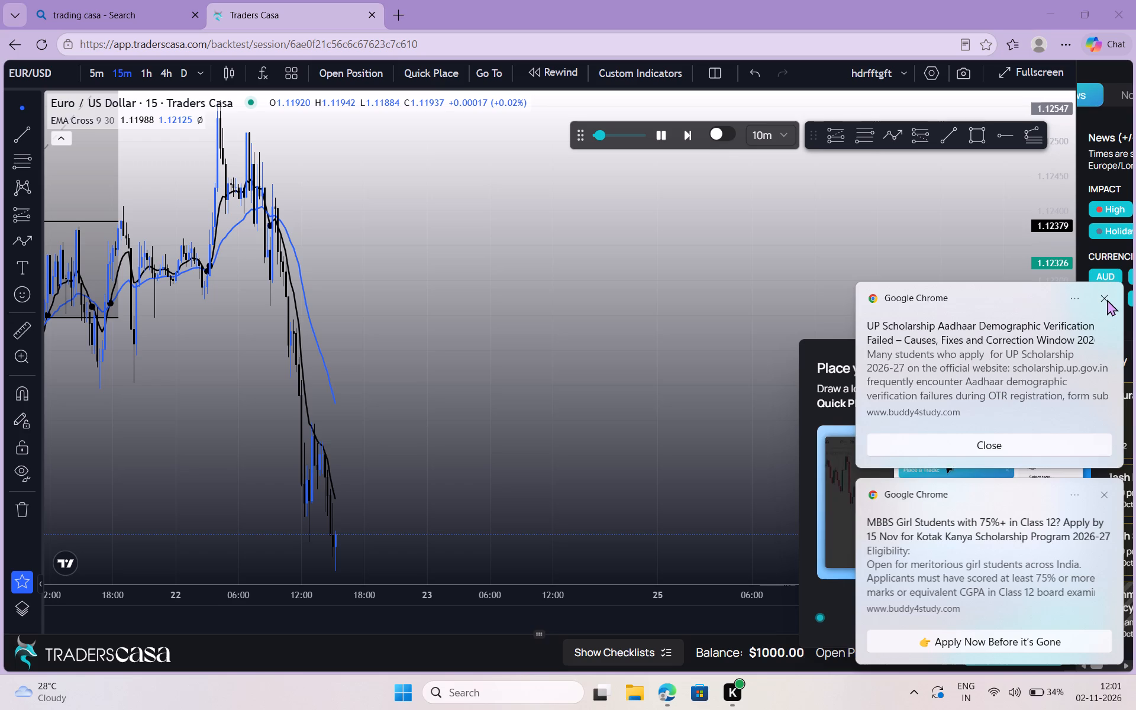
click(1107, 299)
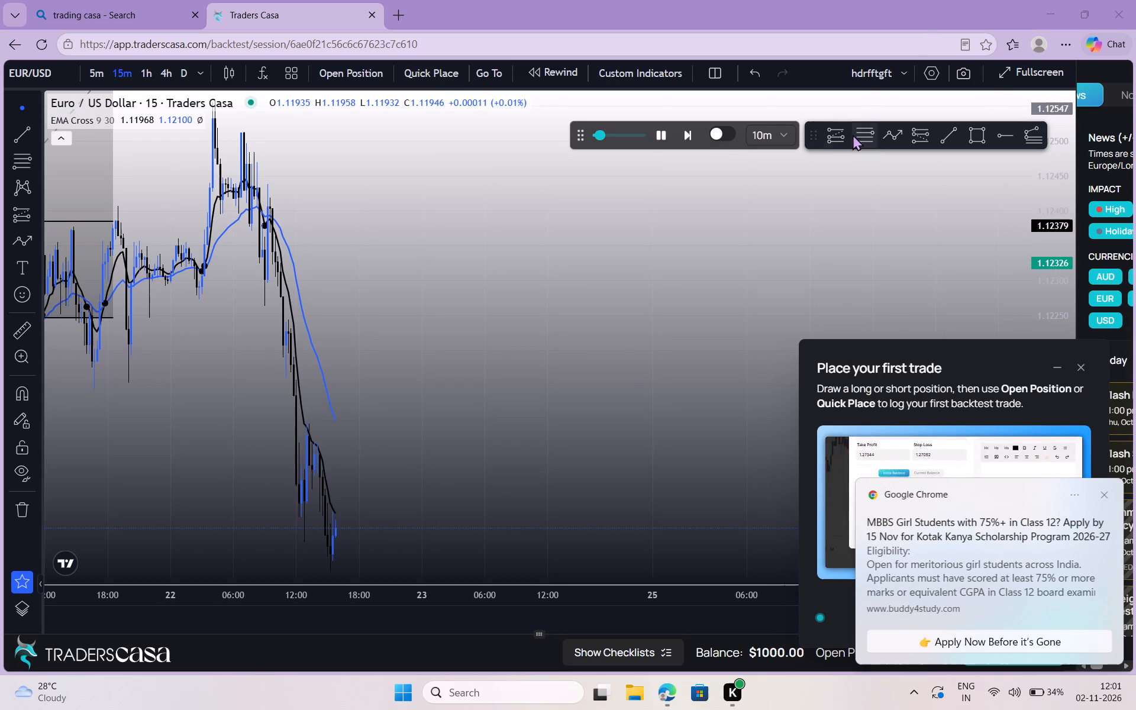
Draw a Fibonacci retracement from the 22 Oct 07:00 swing high at about 1.12516 down to about 1.11960, extending to about 23 Oct 17:00.
click(866, 131)
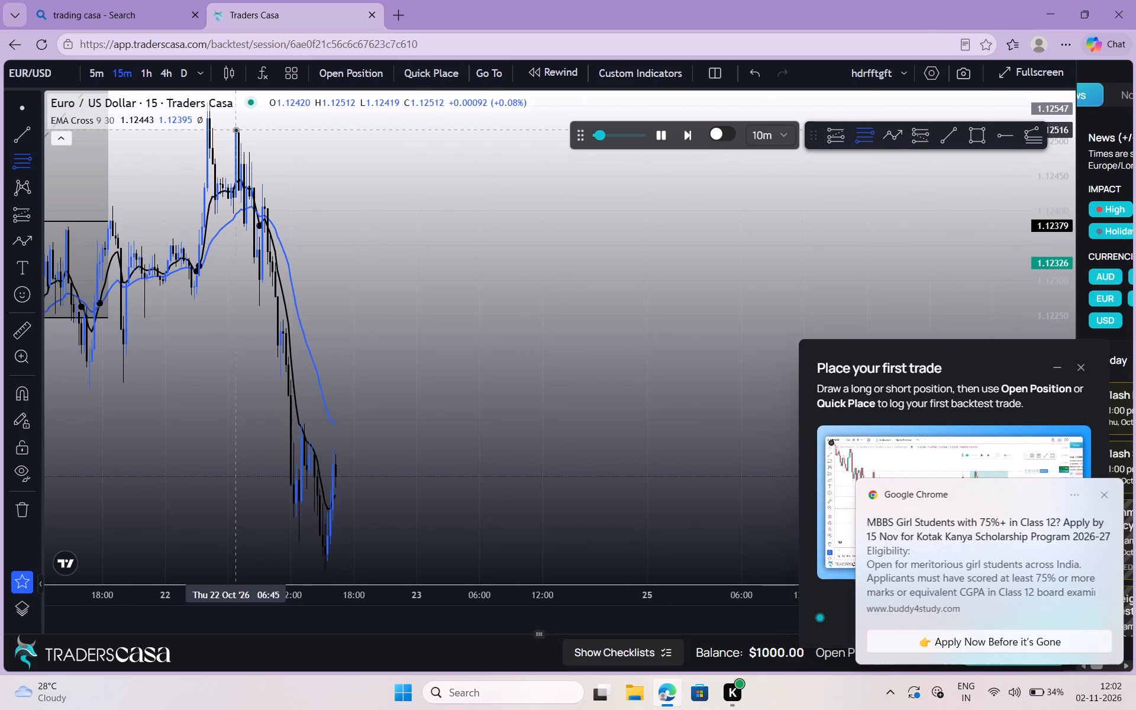
drag(235, 130, 589, 518)
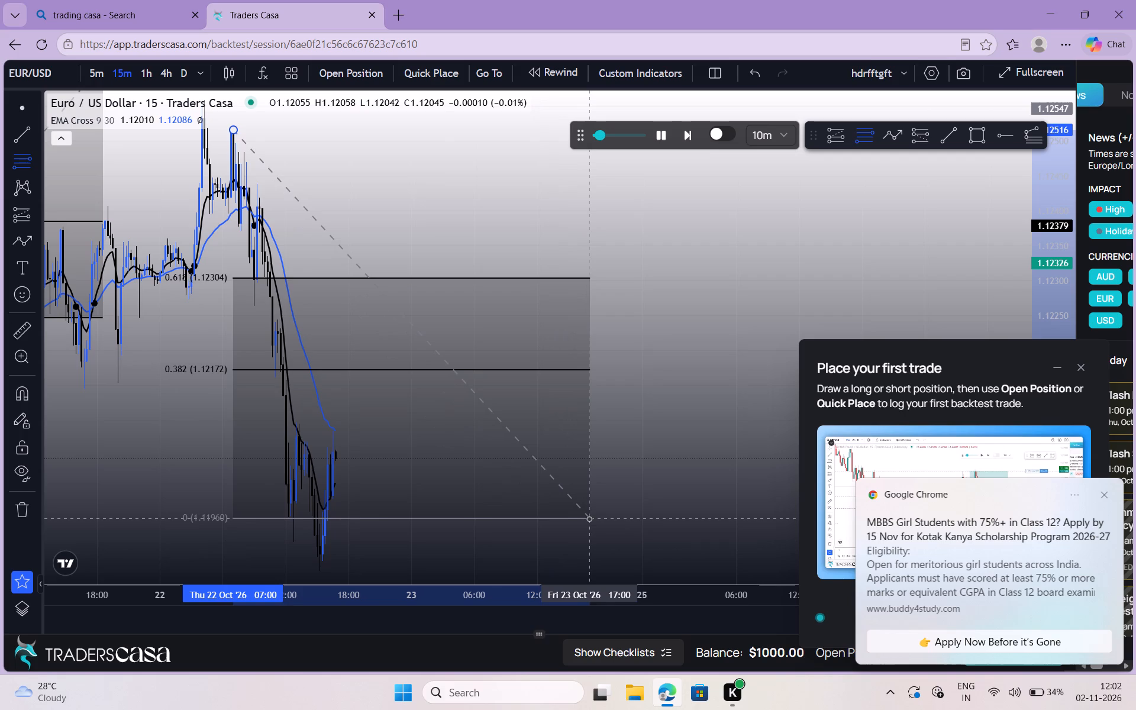
click(589, 518)
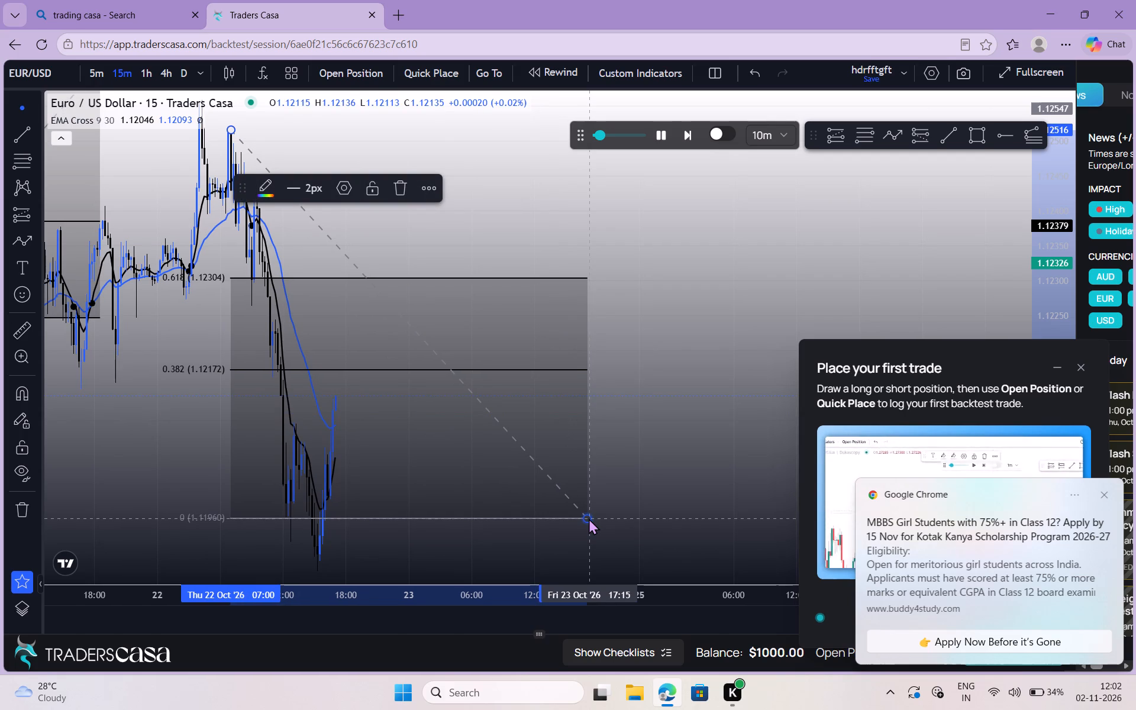
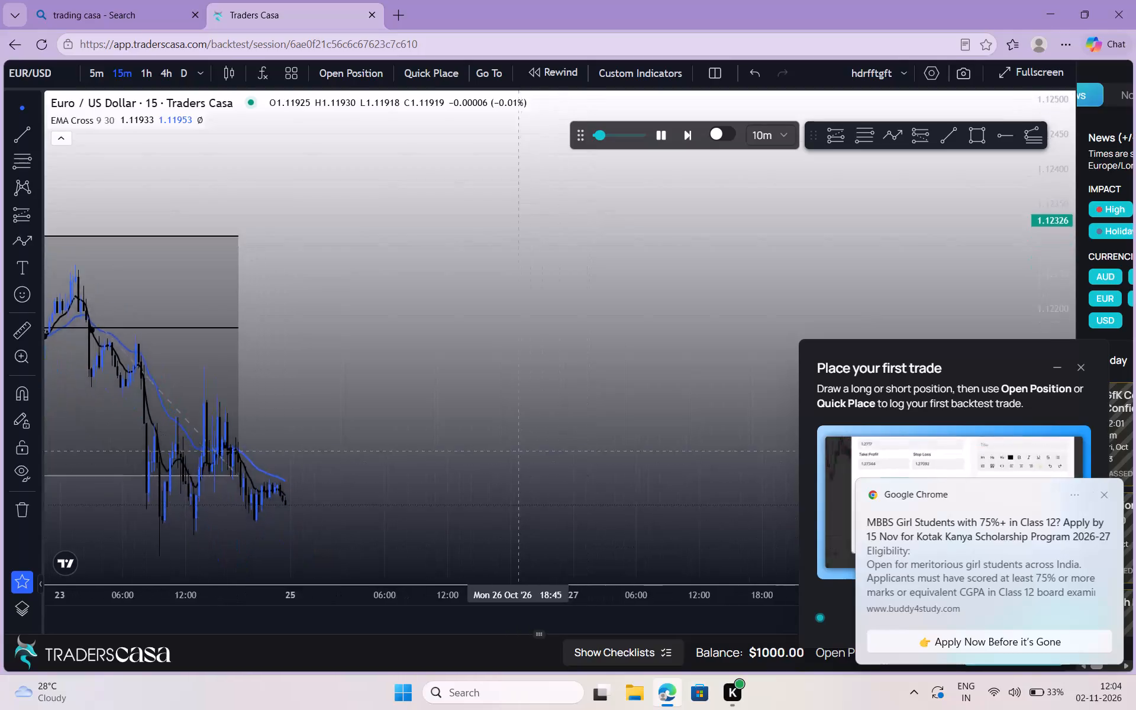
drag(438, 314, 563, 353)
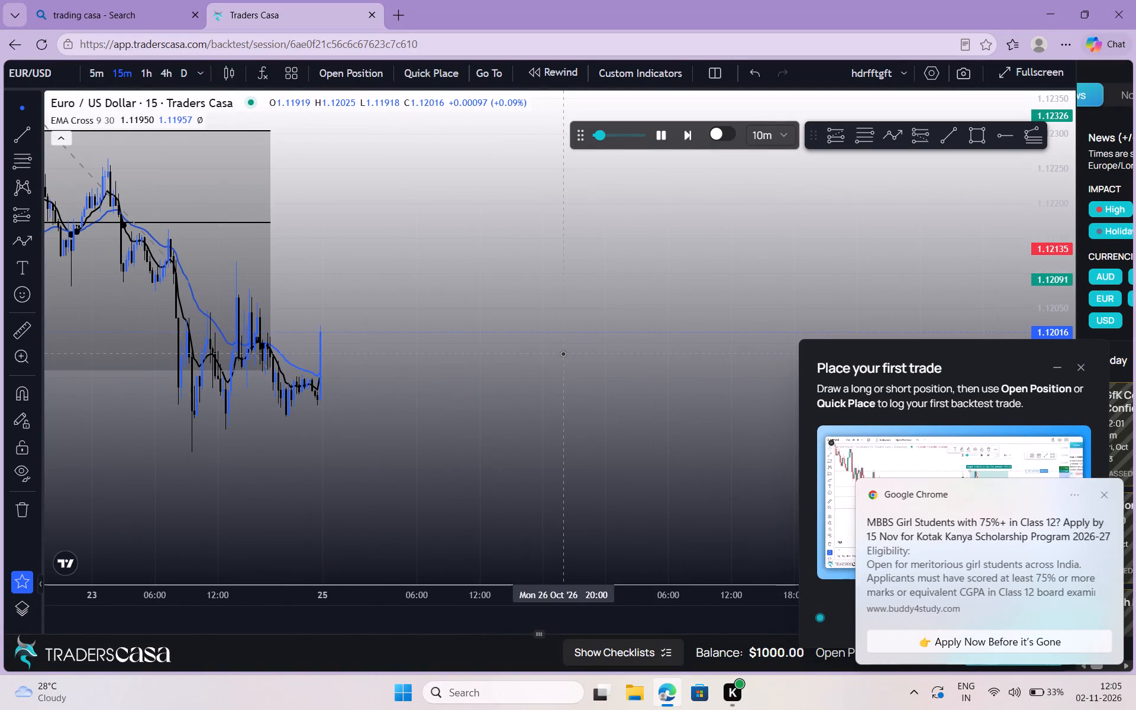
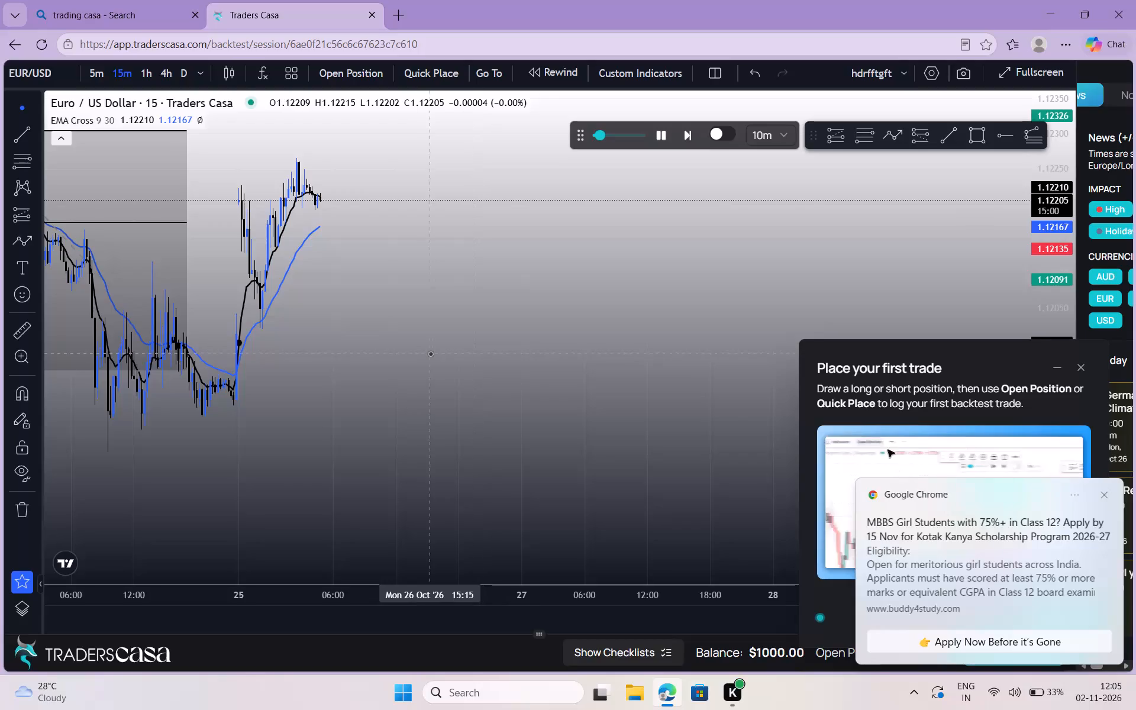
Follow the EUR/USD 15-minute replay, examining how price and the EMA Cross lines develop after the 25 October swing low.
drag(357, 450, 451, 444)
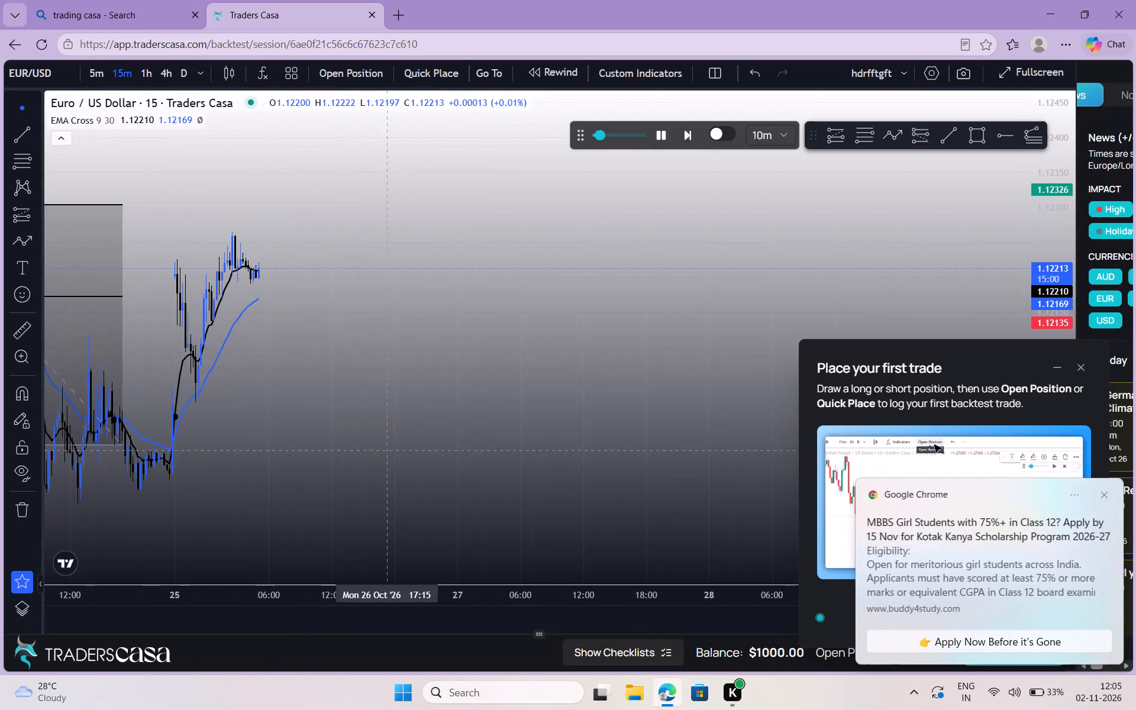
drag(451, 444, 483, 442)
drag(483, 442, 424, 399)
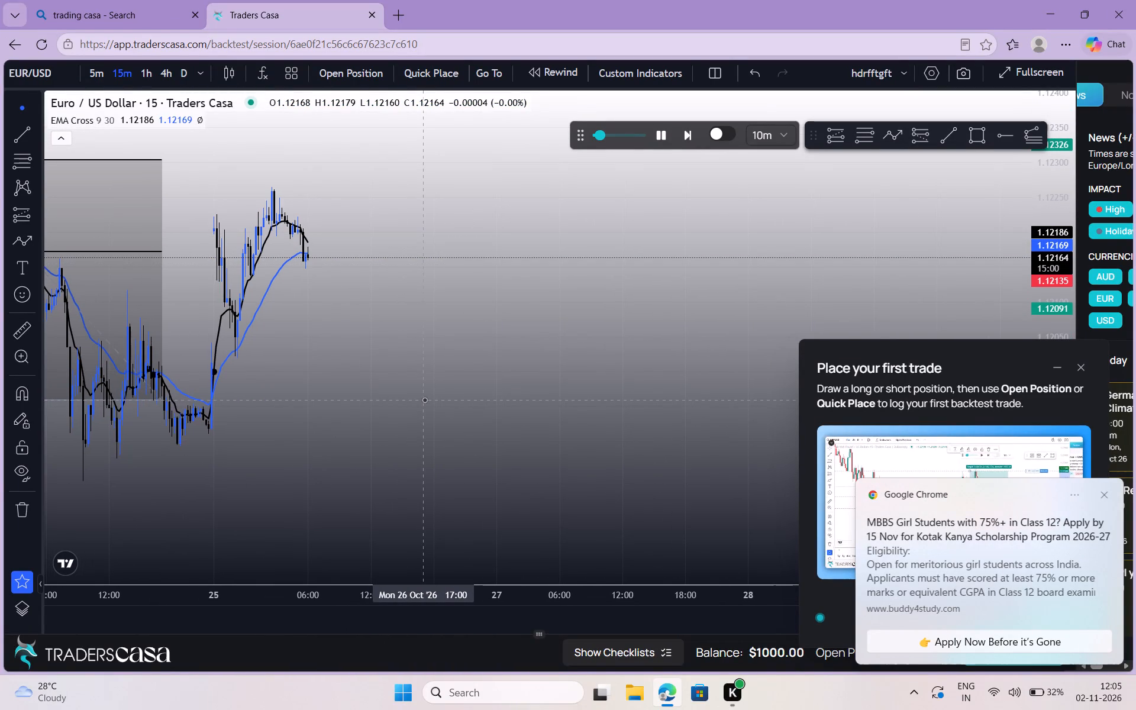
drag(424, 399, 489, 417)
drag(489, 417, 400, 422)
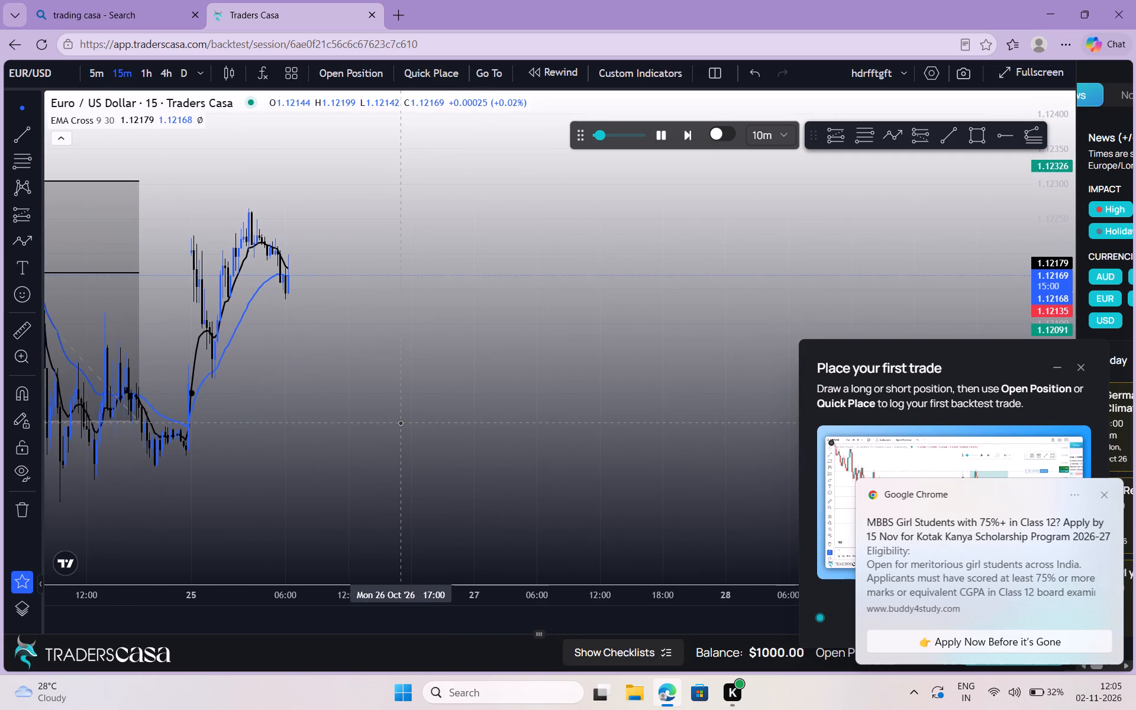
scroll(400, 422, right, 1)
right_click(395, 442)
right_click(395, 442)
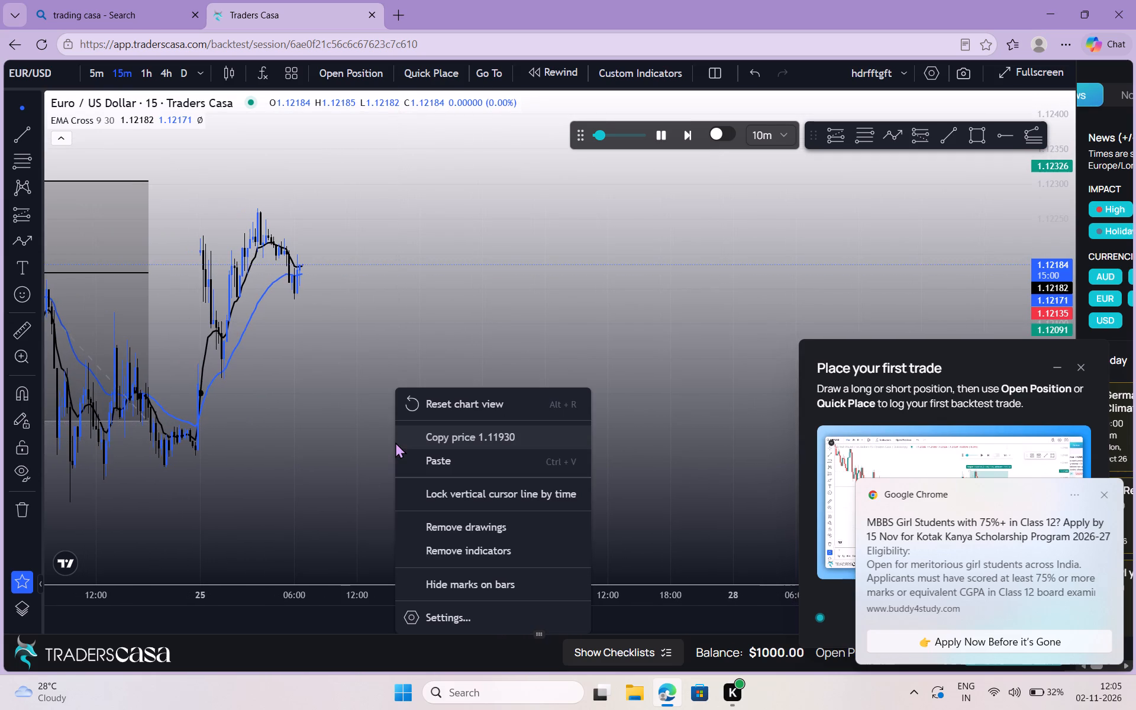
drag(331, 414, 458, 452)
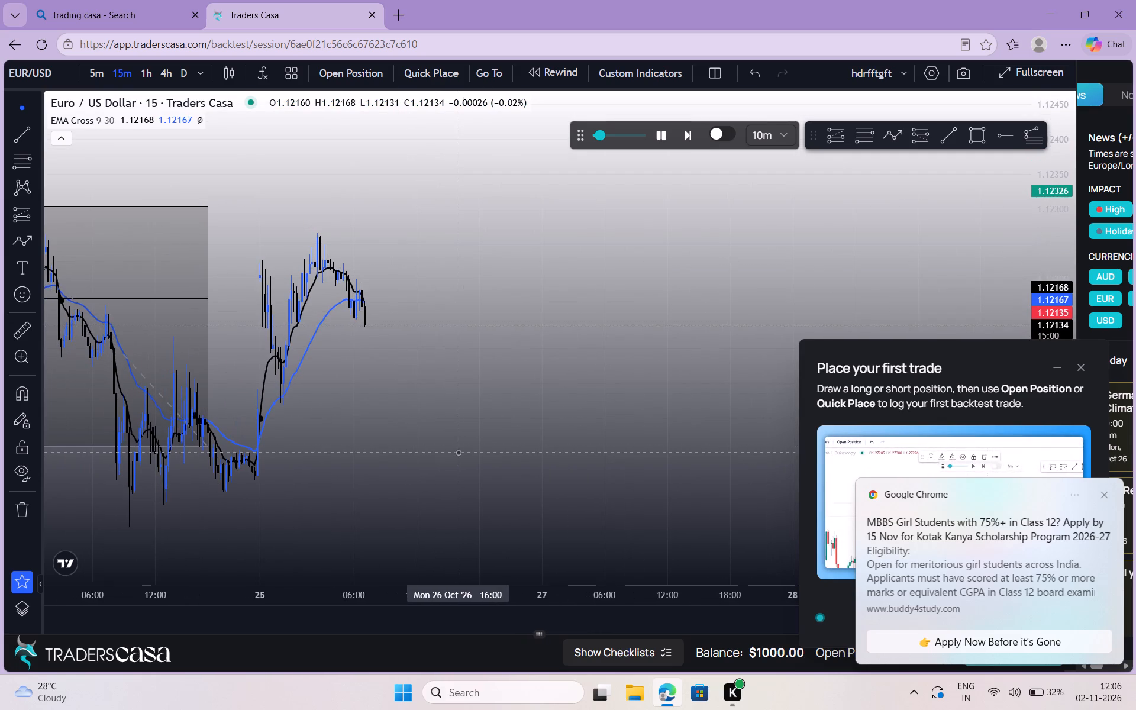
Draw a Fibonacci retracement from the swing low at 25 Oct '26 21:00 up to the following swing high, about 1.12264.
click(862, 140)
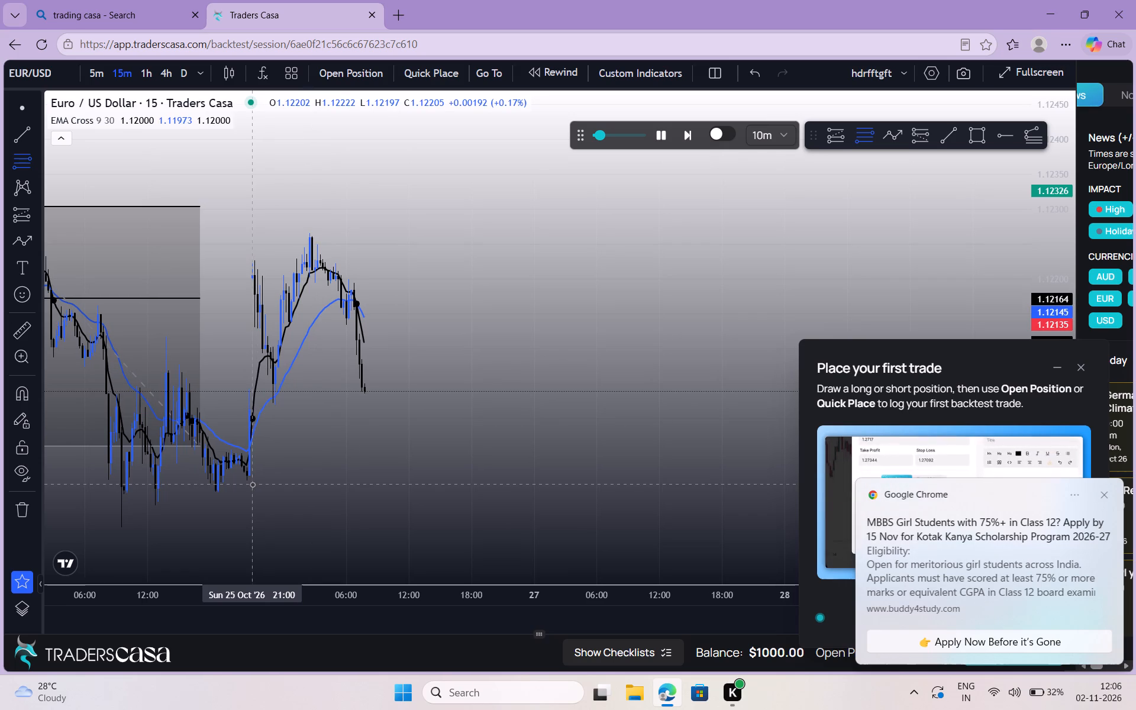
drag(252, 484, 523, 237)
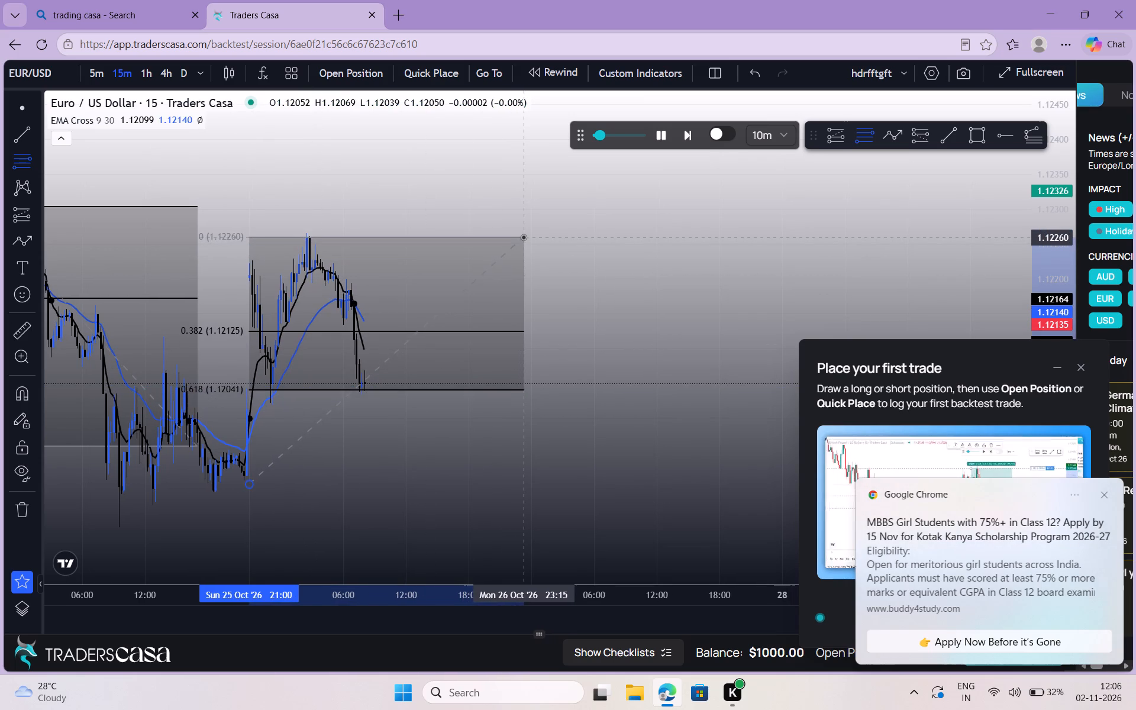
drag(523, 237, 514, 230)
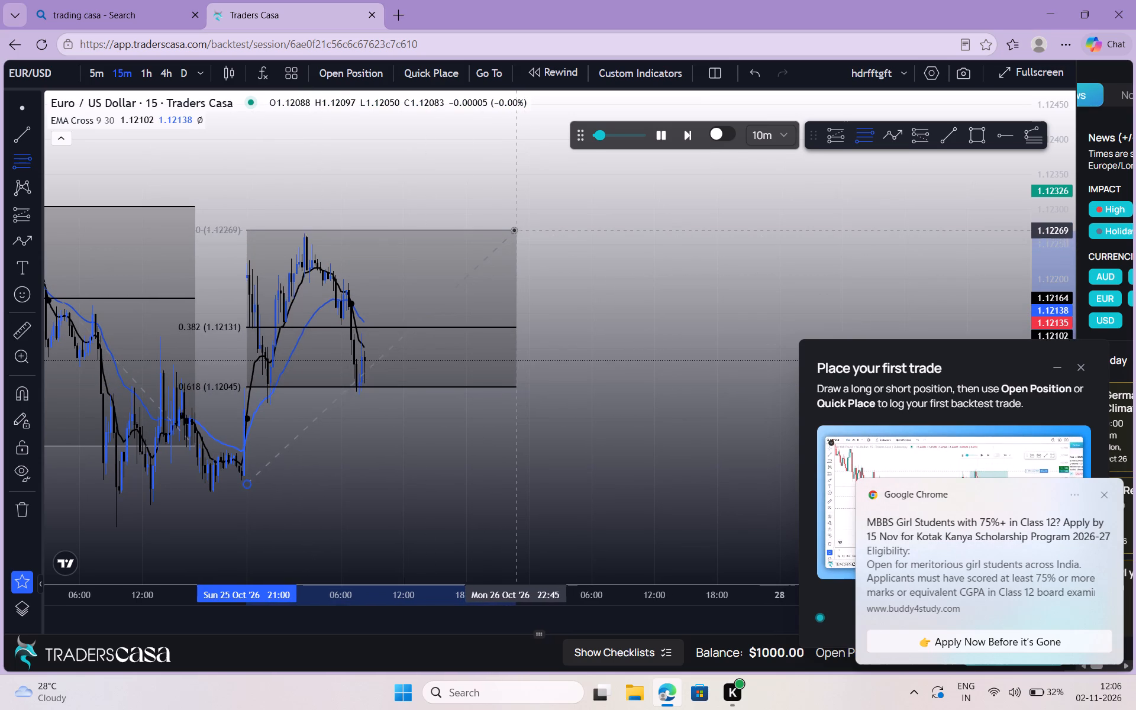
drag(514, 230, 511, 234)
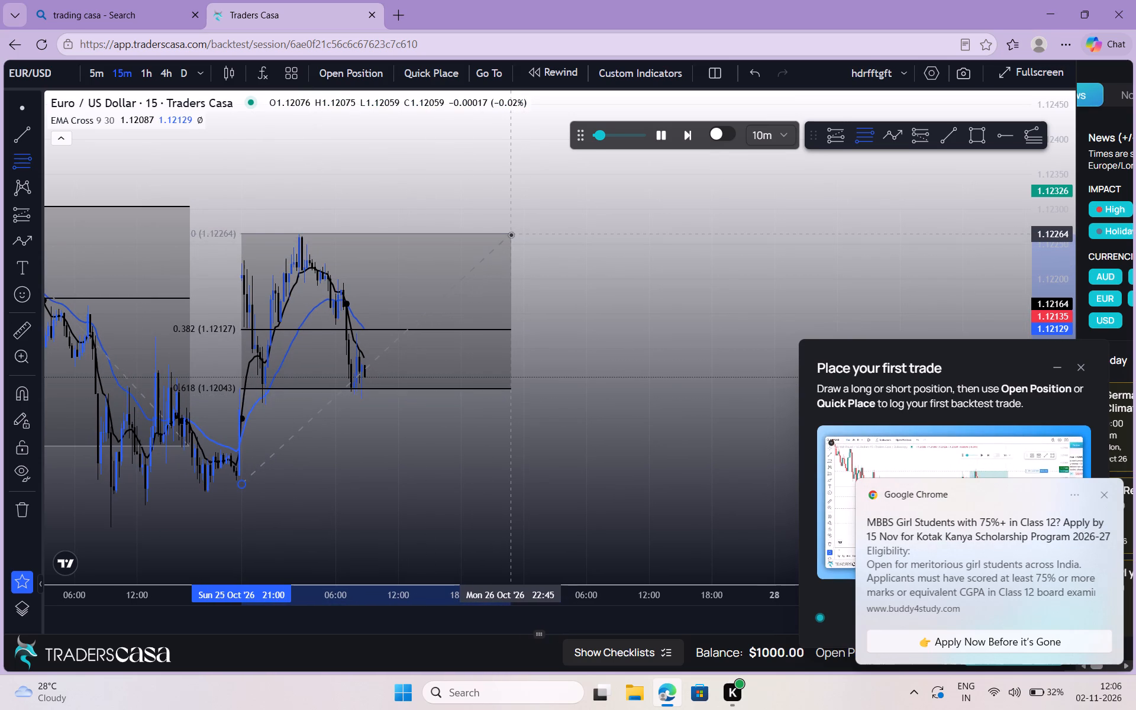
click(511, 234)
click(626, 273)
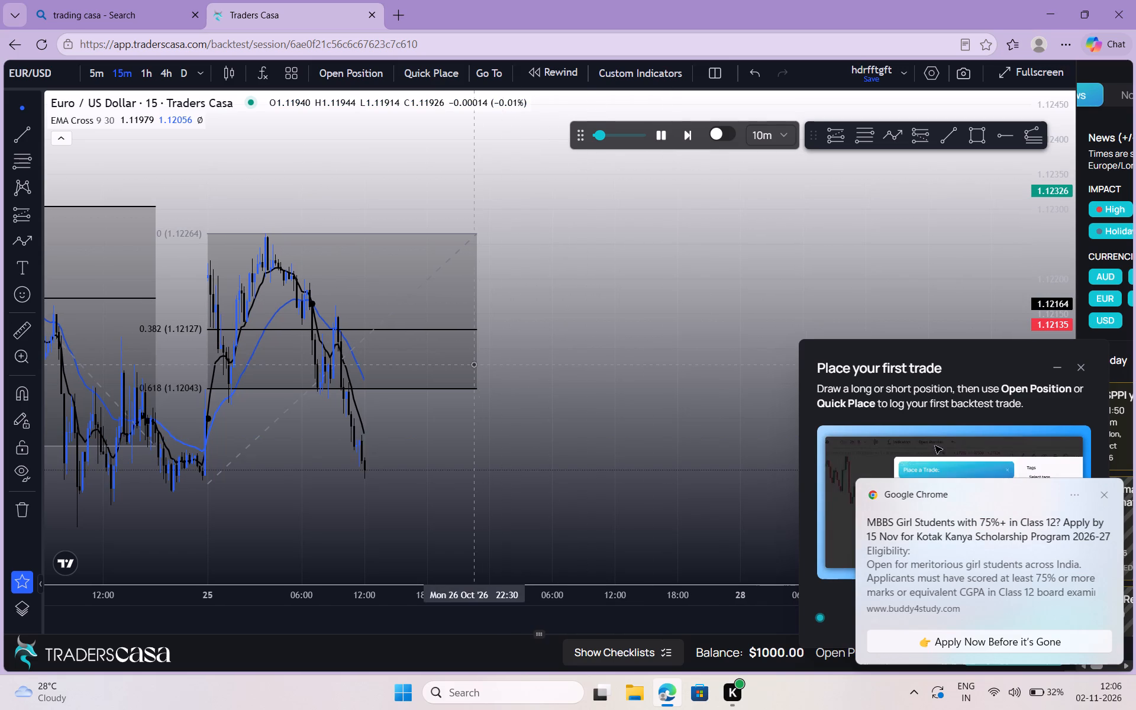
Follow the replayed EUR/USD candles beyond the new Fibonacci retracement, keeping the latest price action in view.
drag(554, 371, 504, 357)
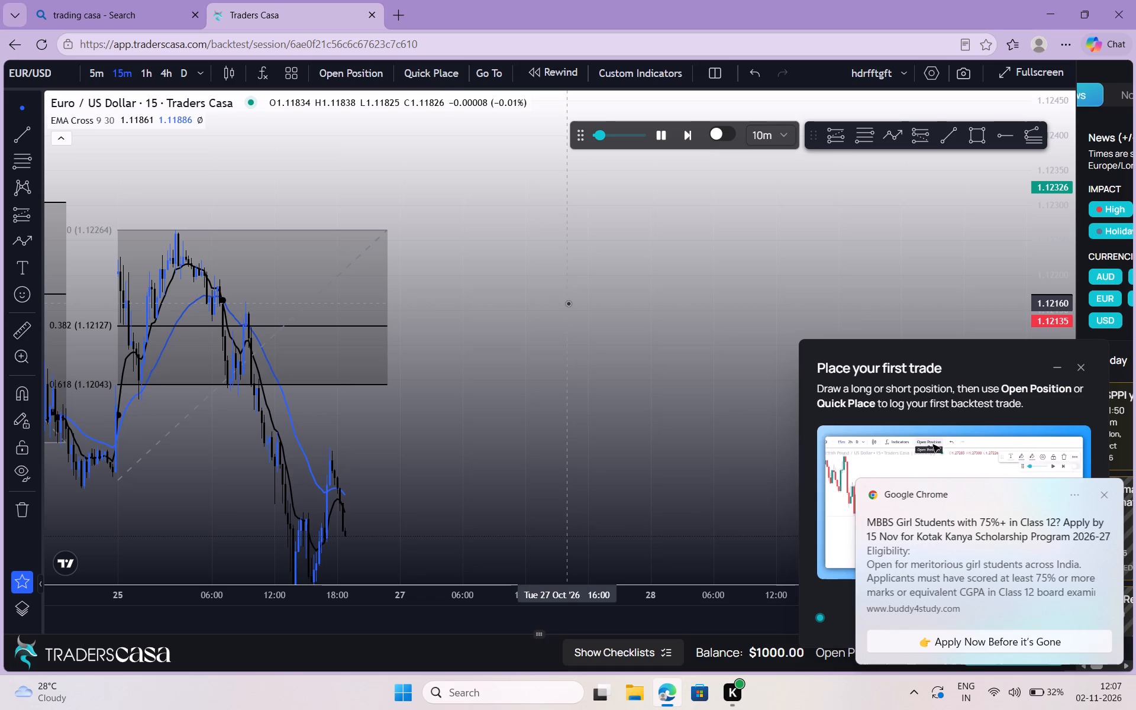
drag(485, 395, 504, 228)
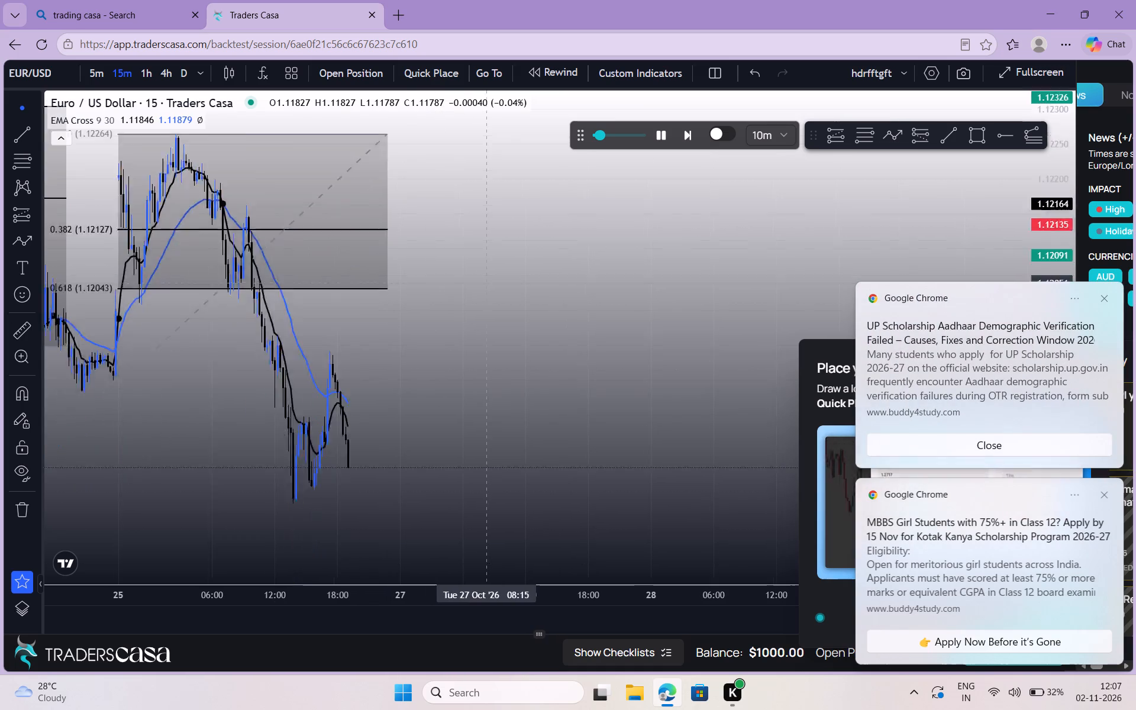
drag(504, 228, 509, 204)
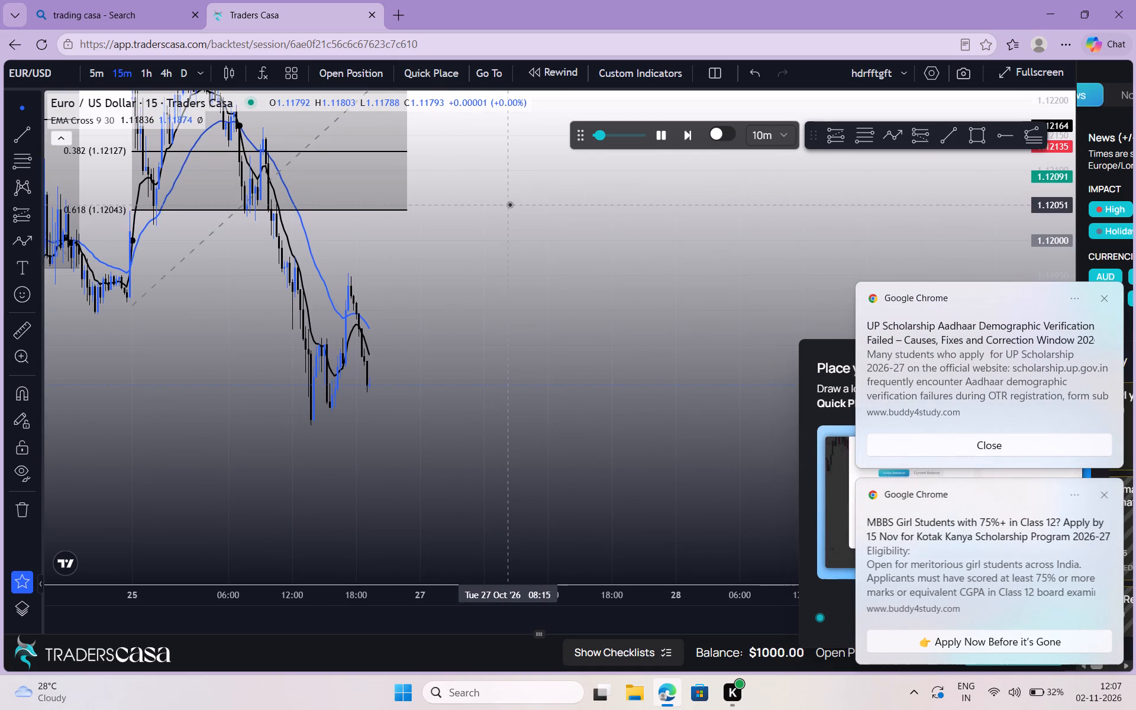
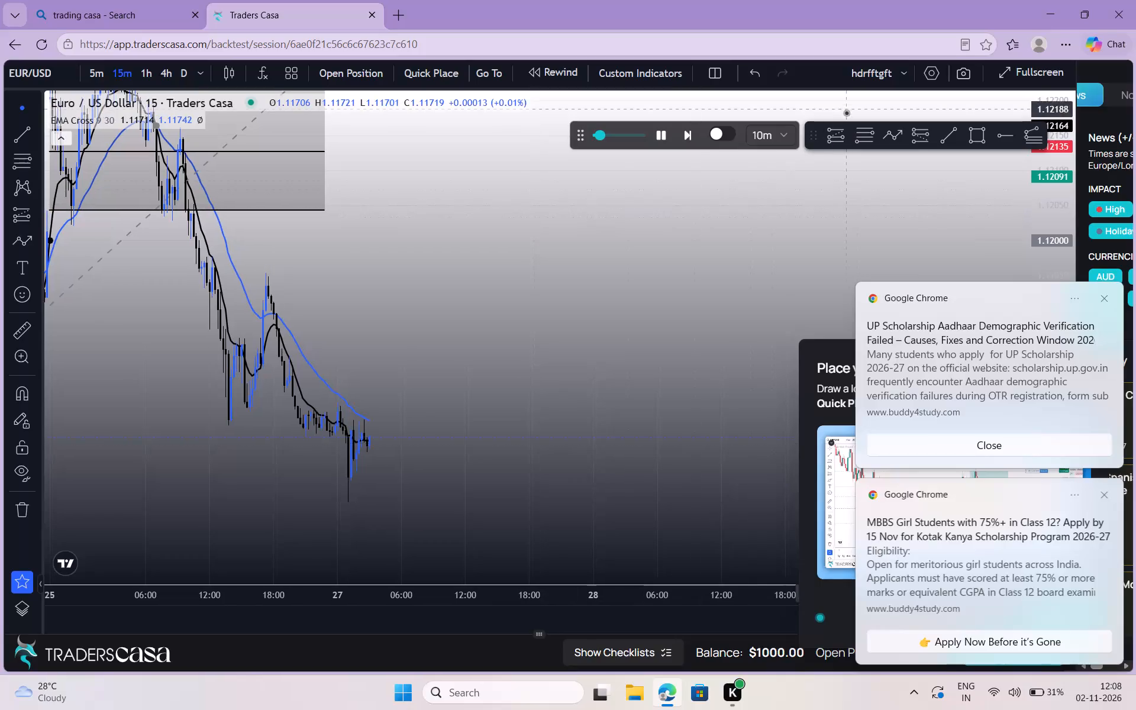
Draw a Fibonacci retracement from the swing high at 26 Oct '26 17:15, about 1.11954, down to about 1.11632.
click(861, 127)
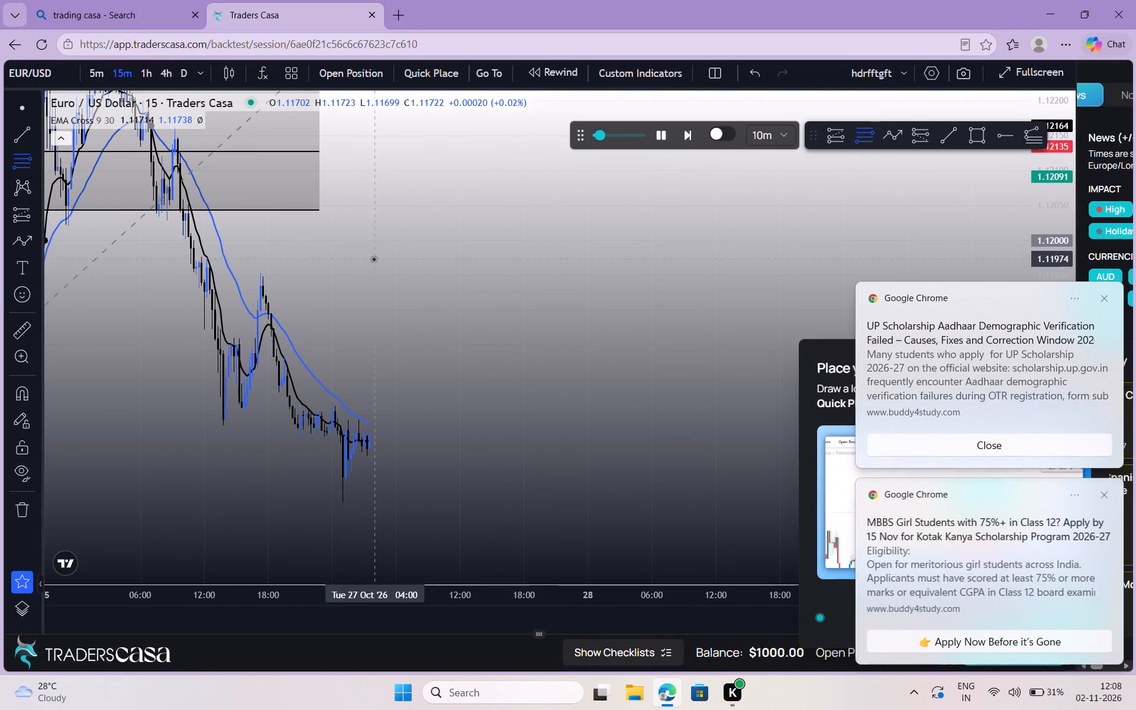
click(257, 273)
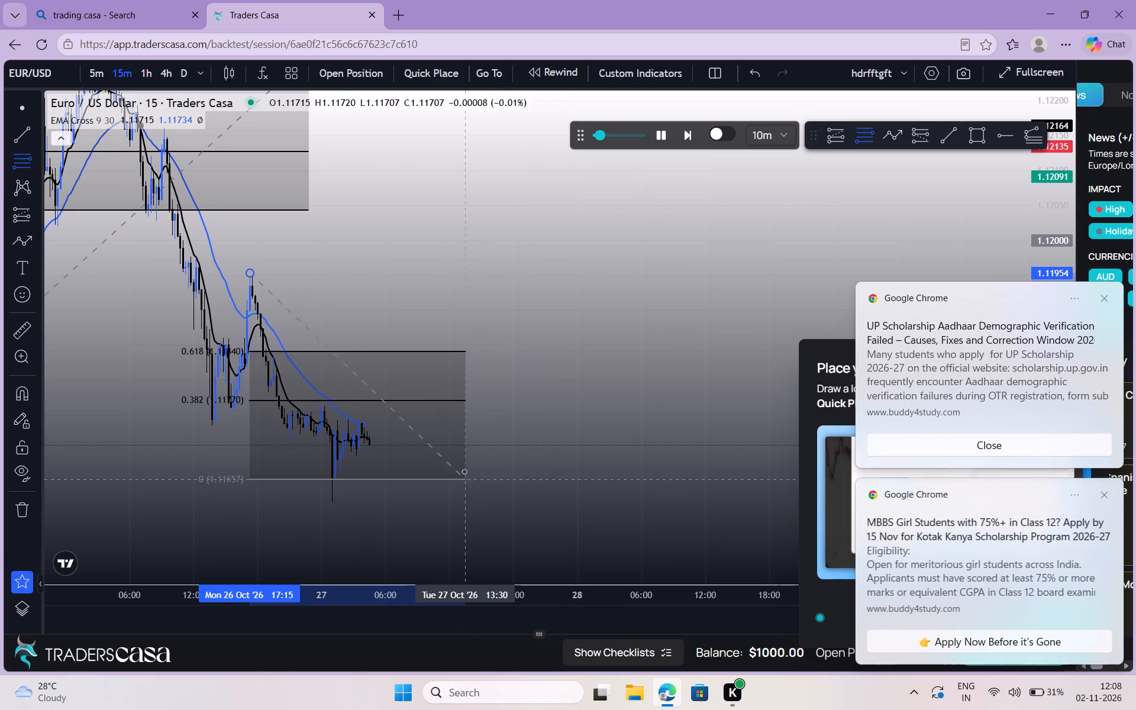
click(435, 497)
click(507, 482)
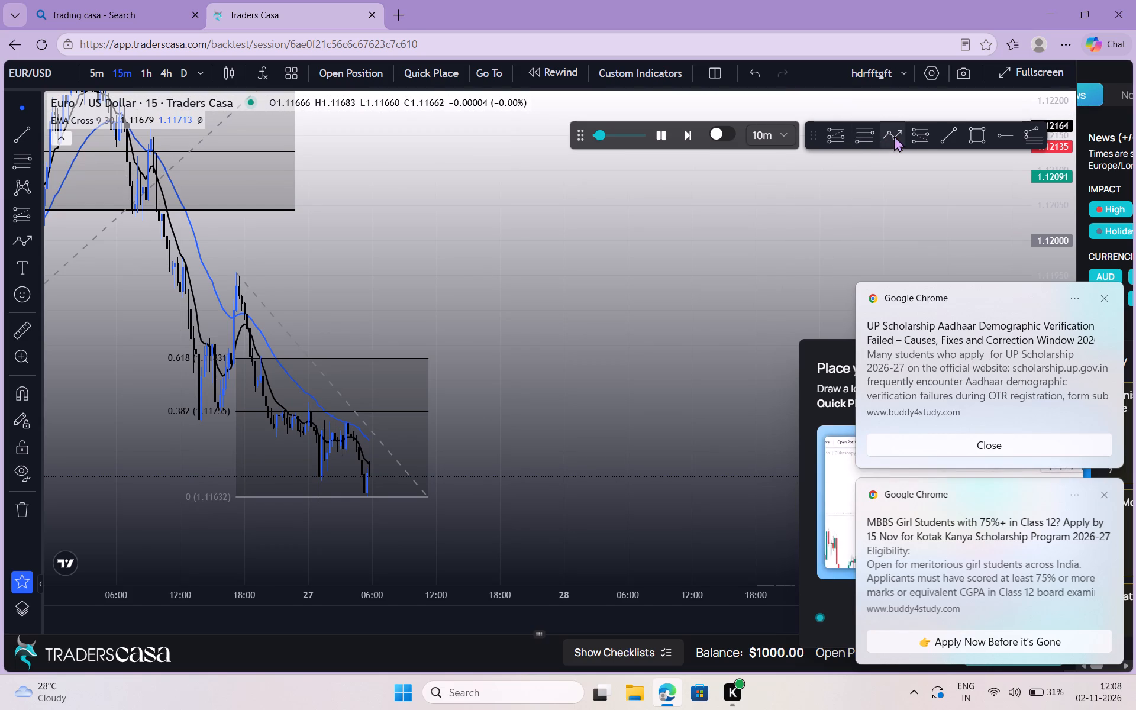
Place a short position just below the 0.382 retracement level, with its stop about 0.00092 away near the 0.618 level.
click(917, 131)
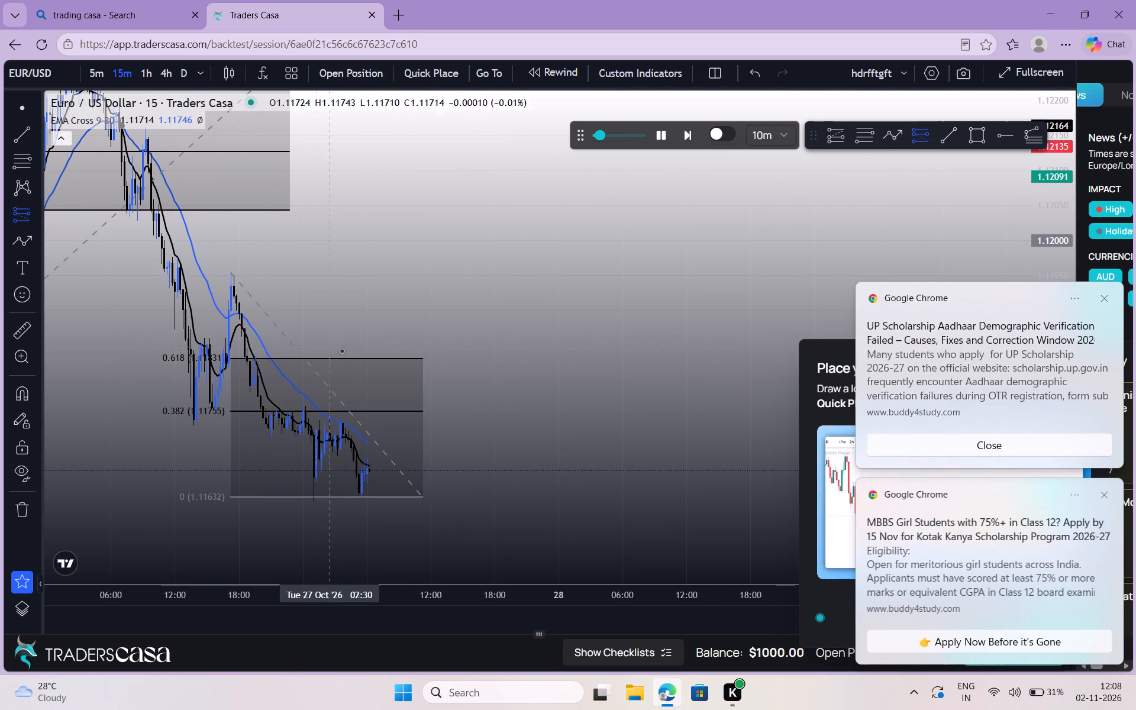
click(344, 419)
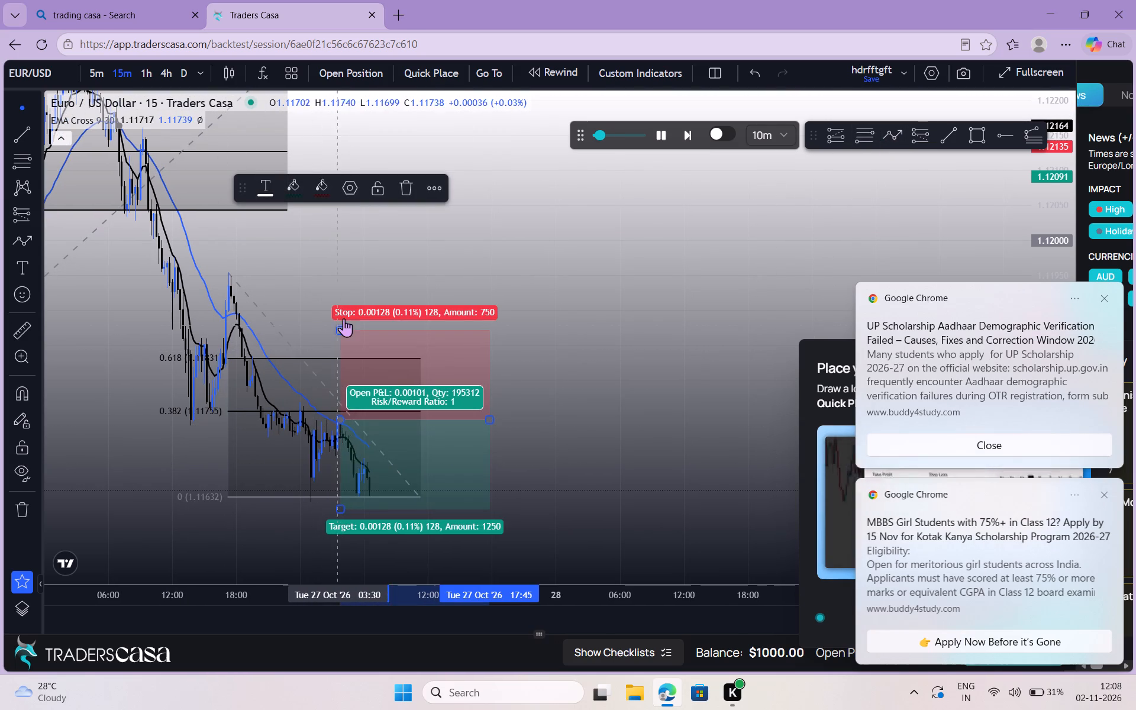
drag(339, 333, 339, 339)
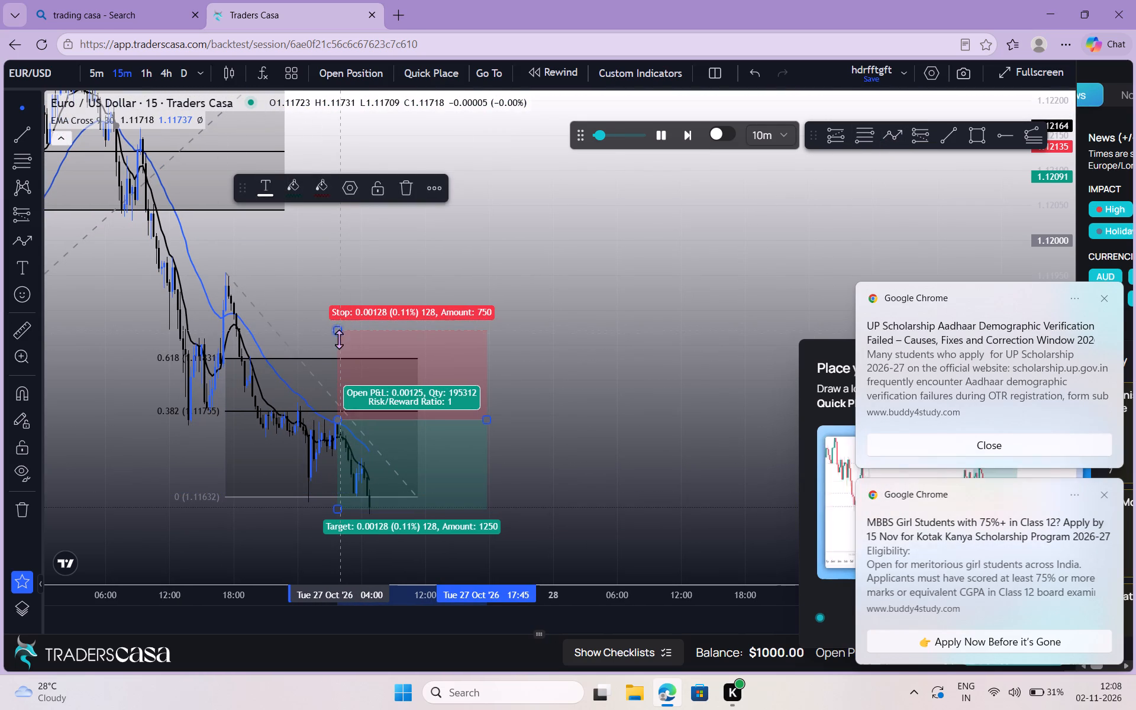
drag(339, 339, 333, 356)
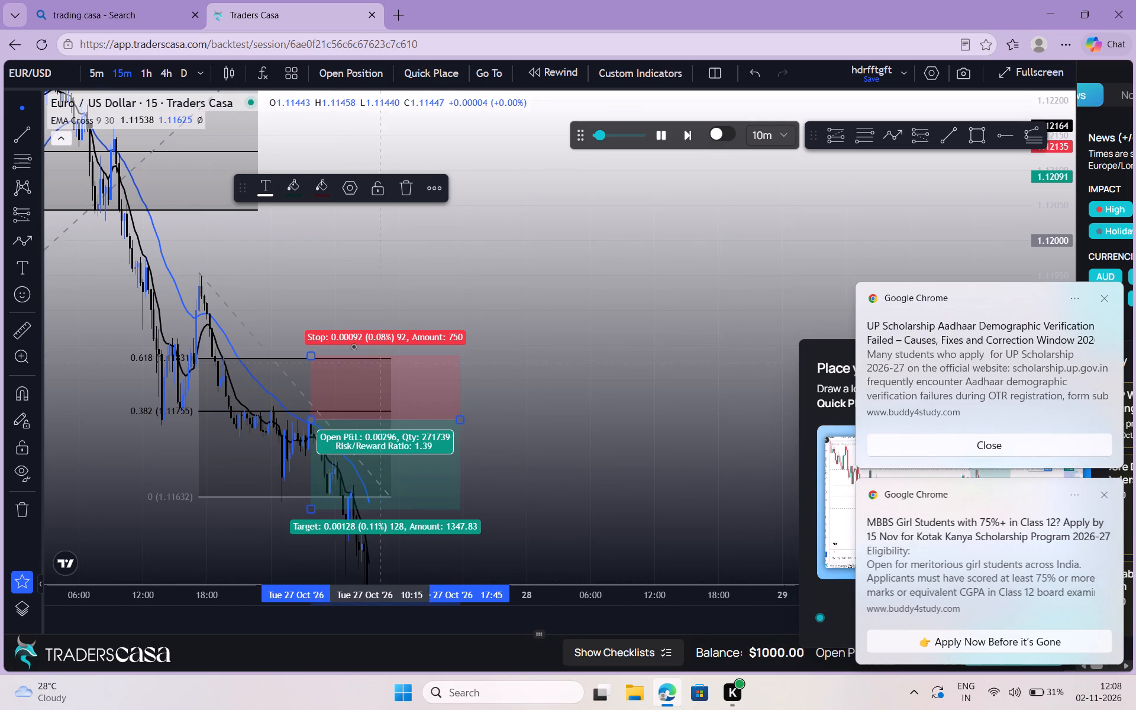
click(386, 304)
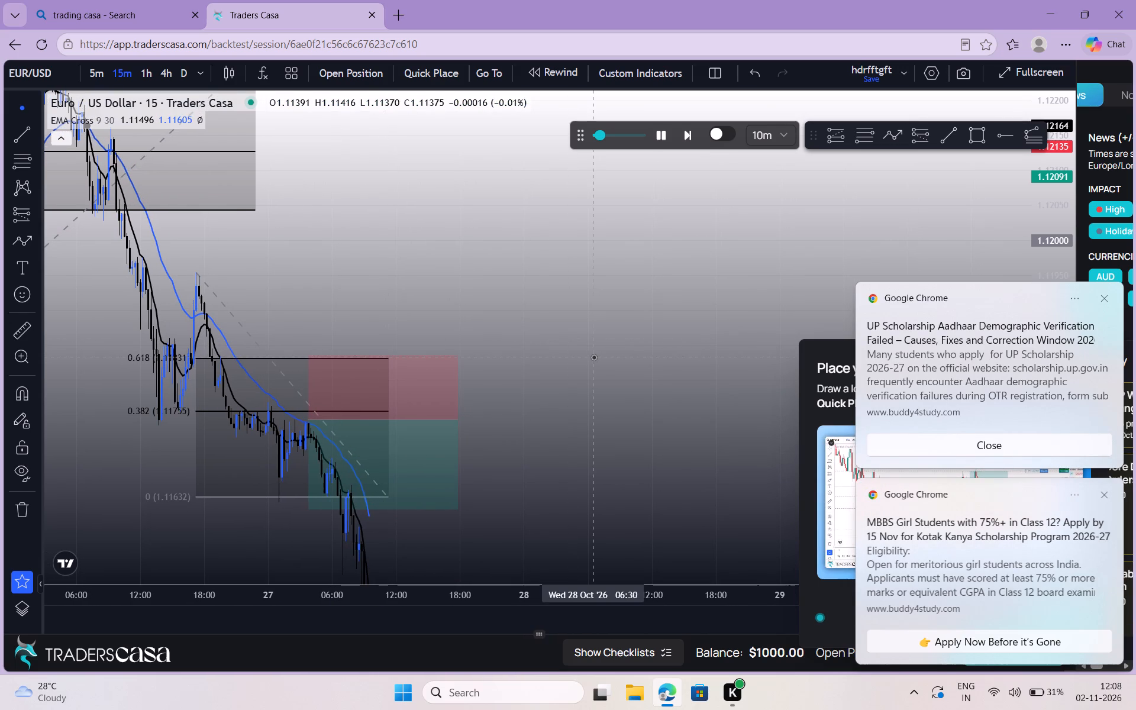